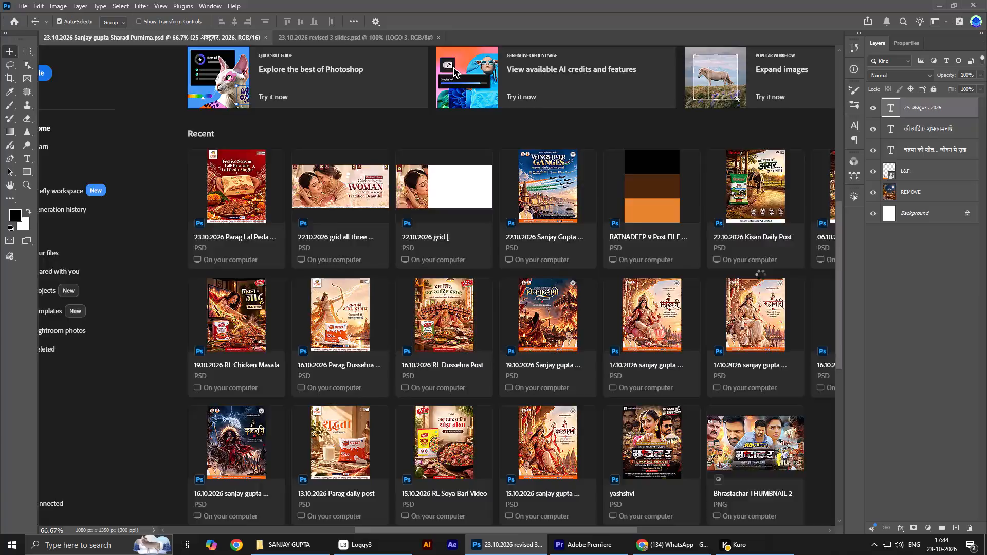
Set the Move tool's auto-select target to Layer in the revised 3 slides document.
key("ctrl+0")
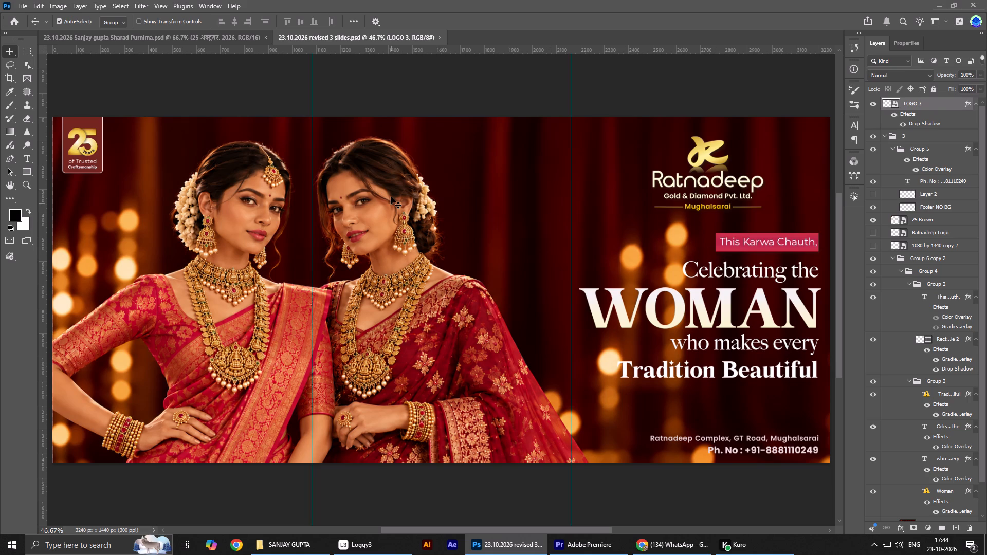
key("Return")
left_click_drag(745, 403, 750, 410)
left_click(764, 347)
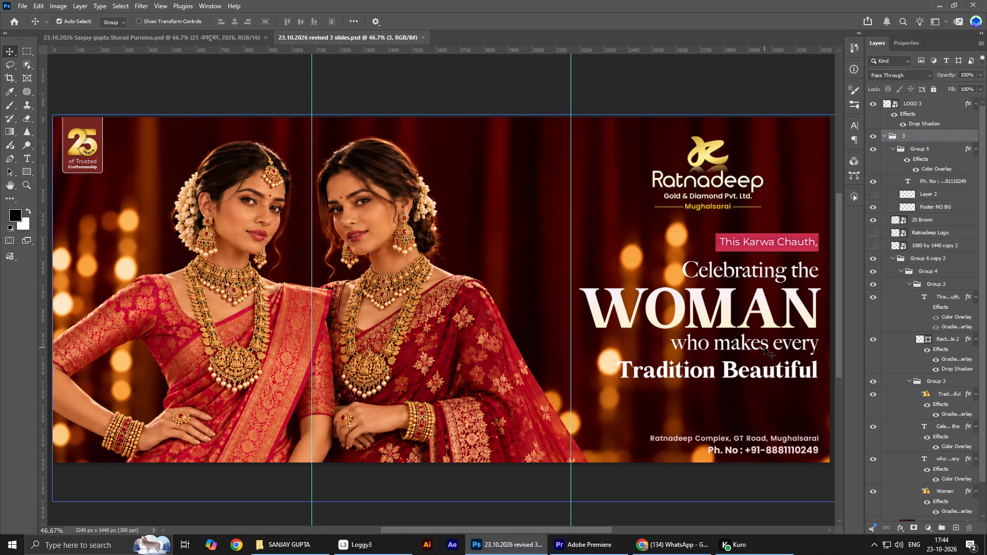
left_click(114, 20)
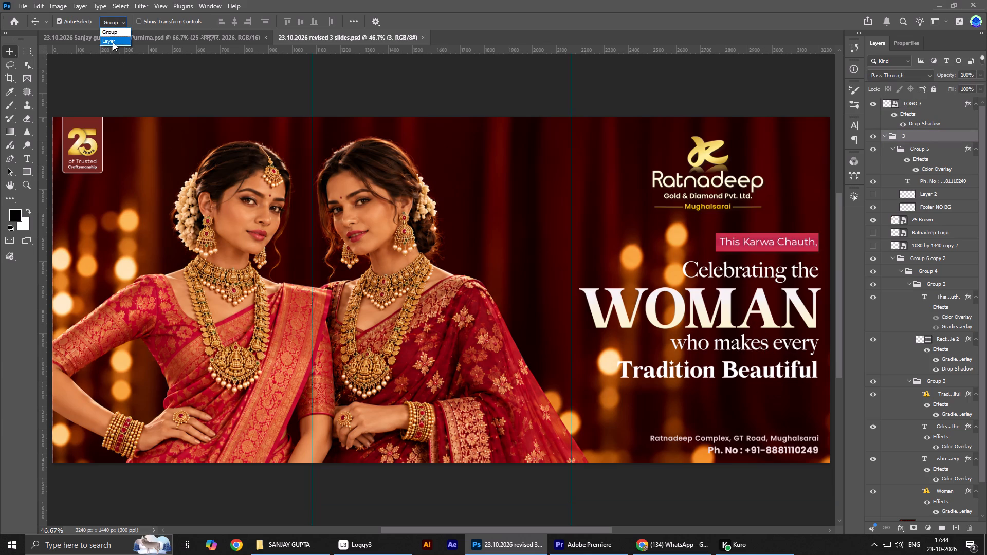
left_click(113, 42)
left_click(465, 79)
Nudge the "who makes every" text line slightly downward below WOMAN.
left_click(772, 344)
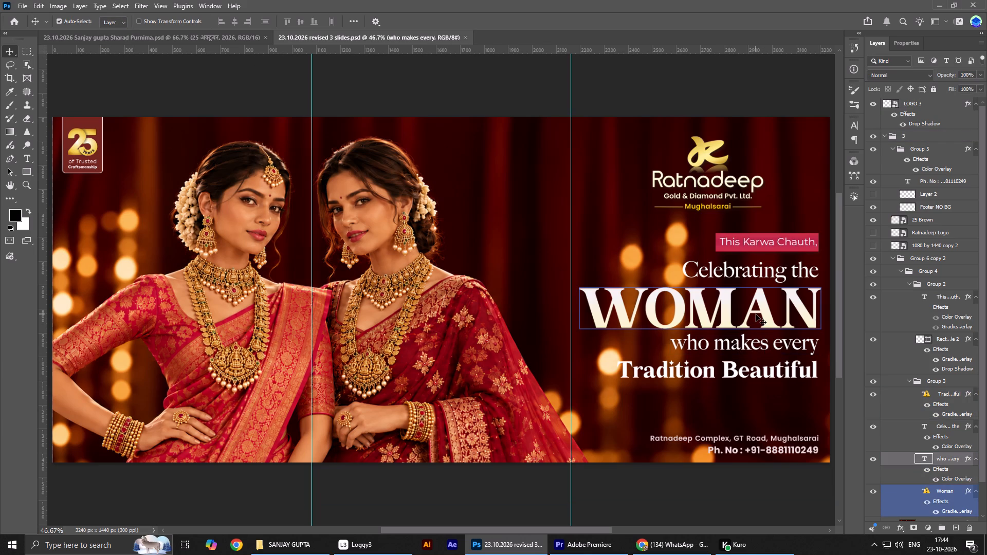
key("Down")
key("Down")
key("Up")
key("Up")
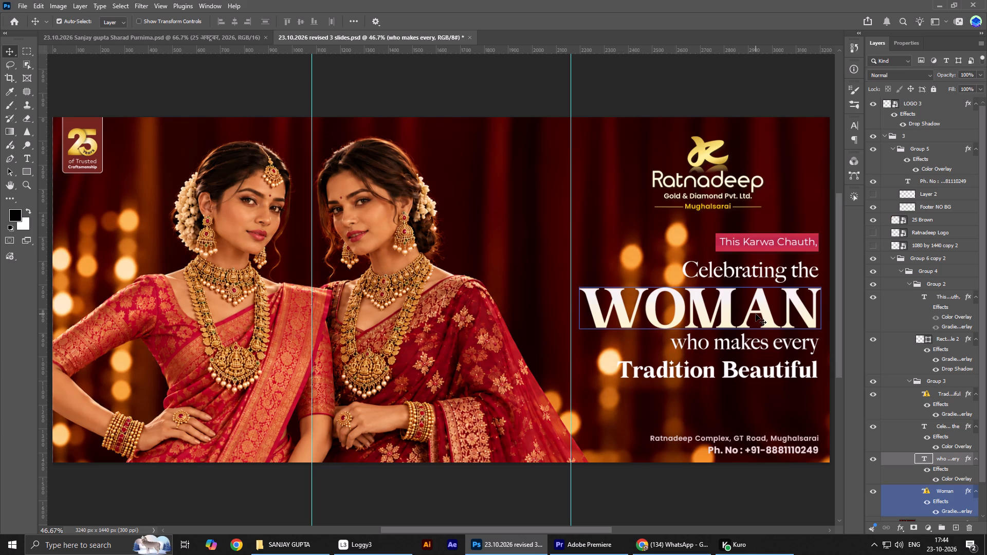
key("Down")
Hide the gradient overlay on the rectangle behind "This Karwa Chauth,".
scroll(650, 253, "down", 6, "alt")
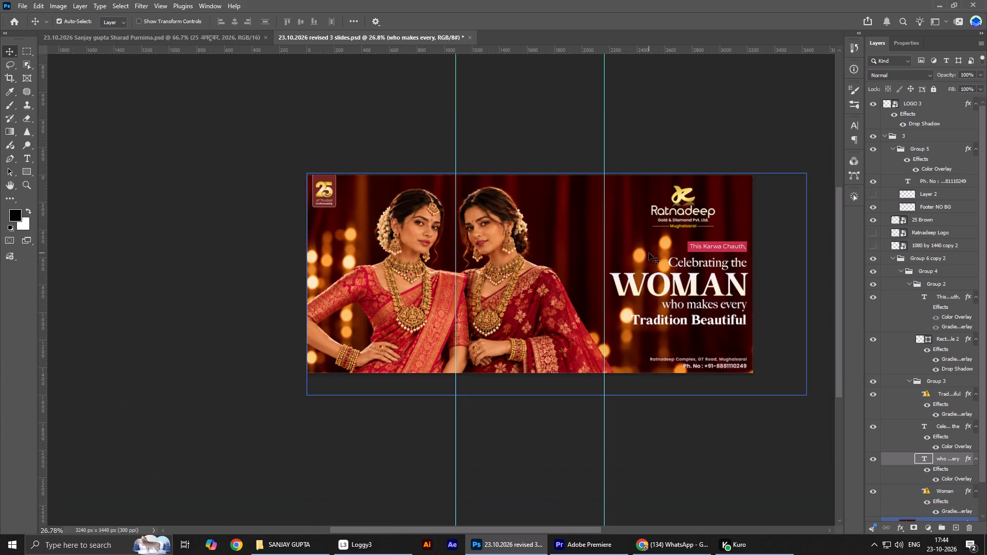
key("ctrl+0")
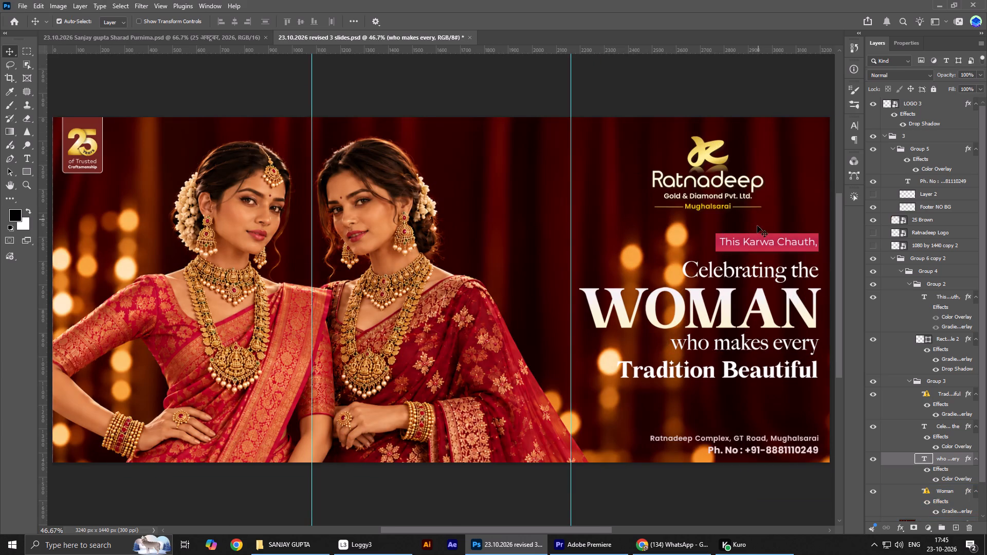
left_click(769, 245)
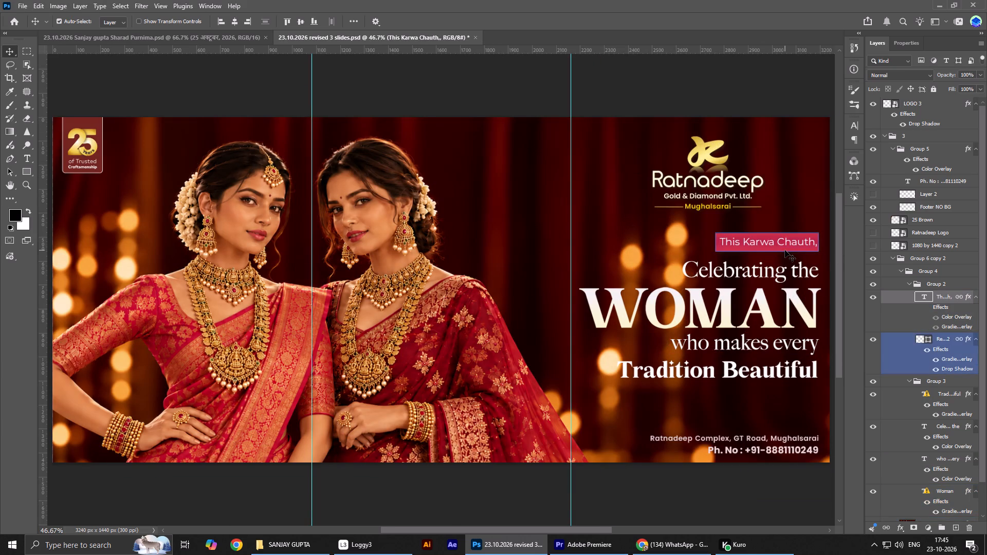
left_click(785, 250)
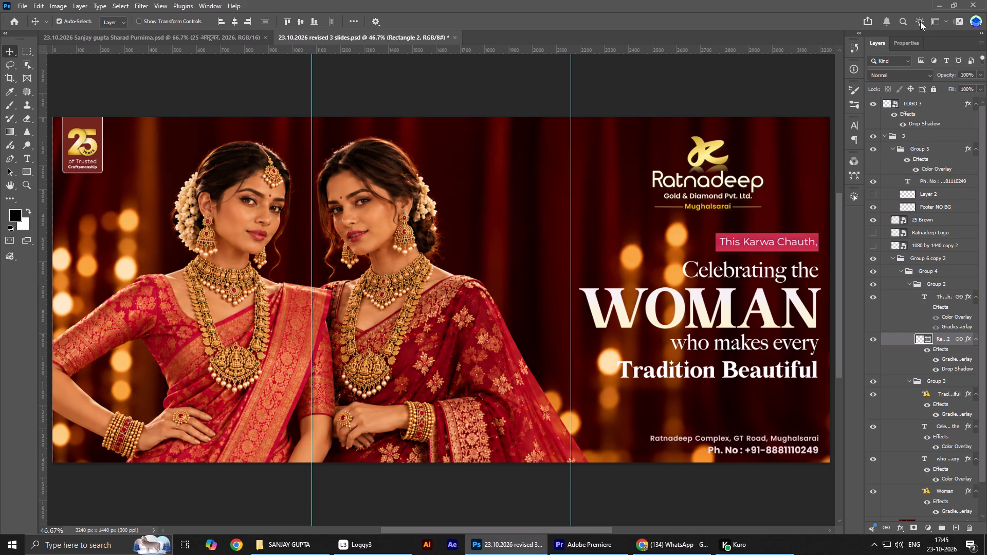
left_click(904, 39)
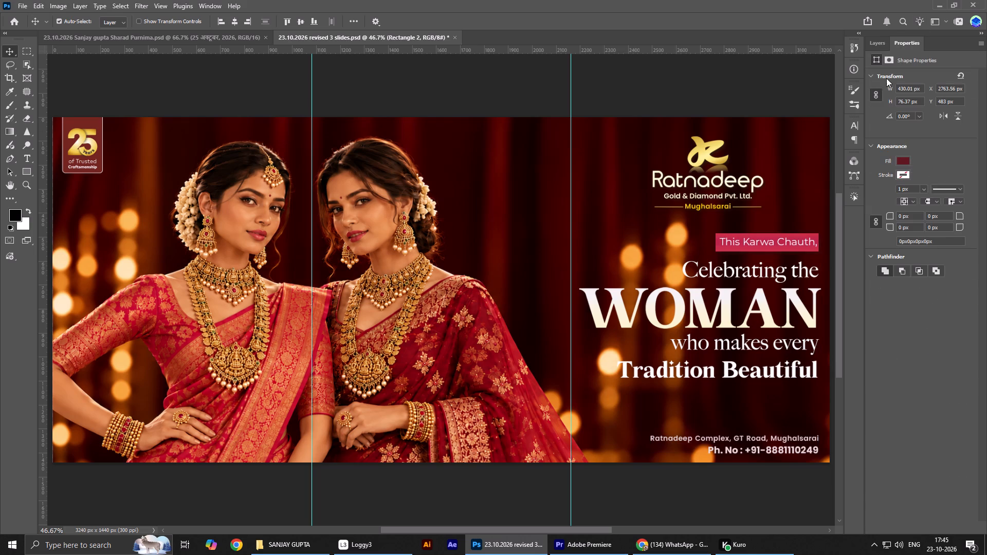
left_click(878, 47)
left_click(938, 360)
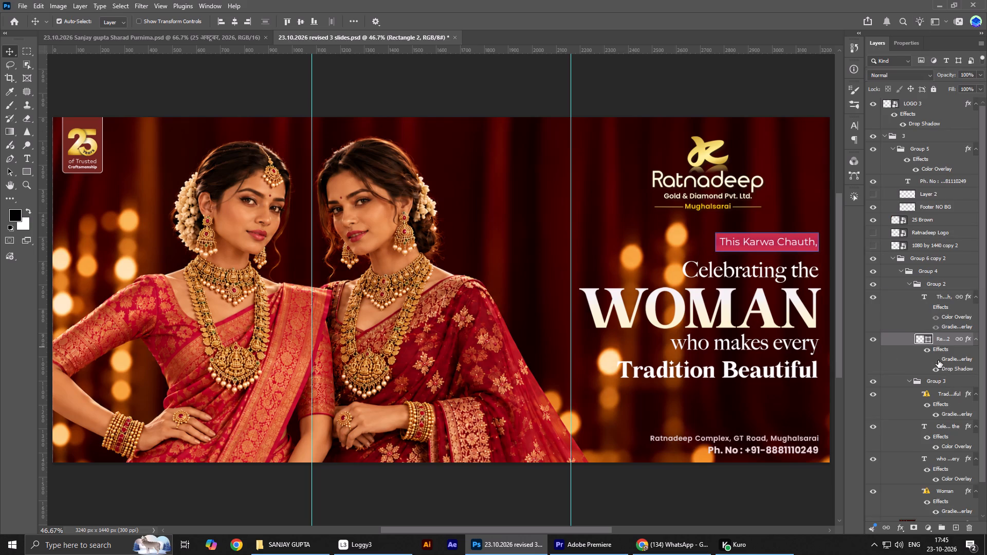
Fill the rectangle behind "This Karwa Chauth," with a recently used dark maroon.
left_click(796, 235)
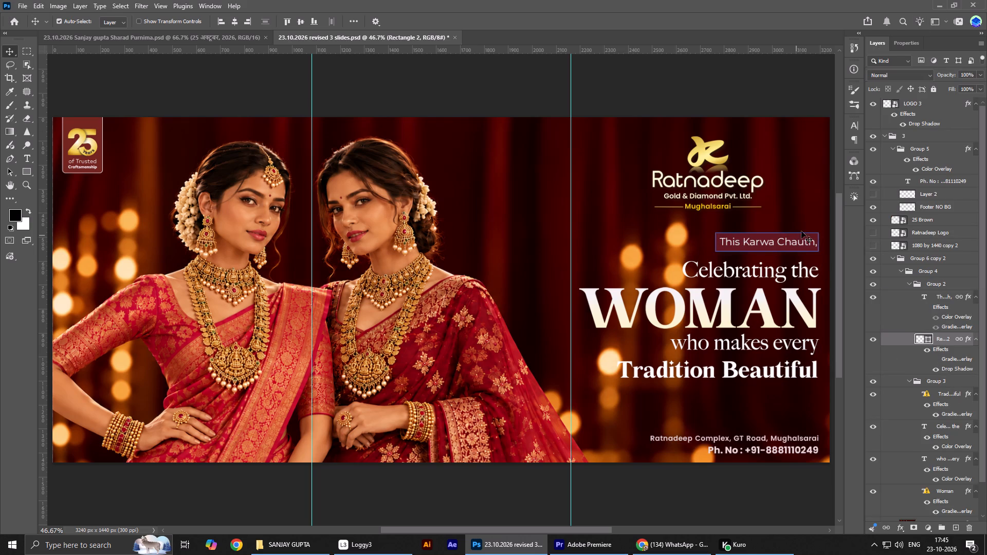
left_click(910, 42)
left_click(894, 156)
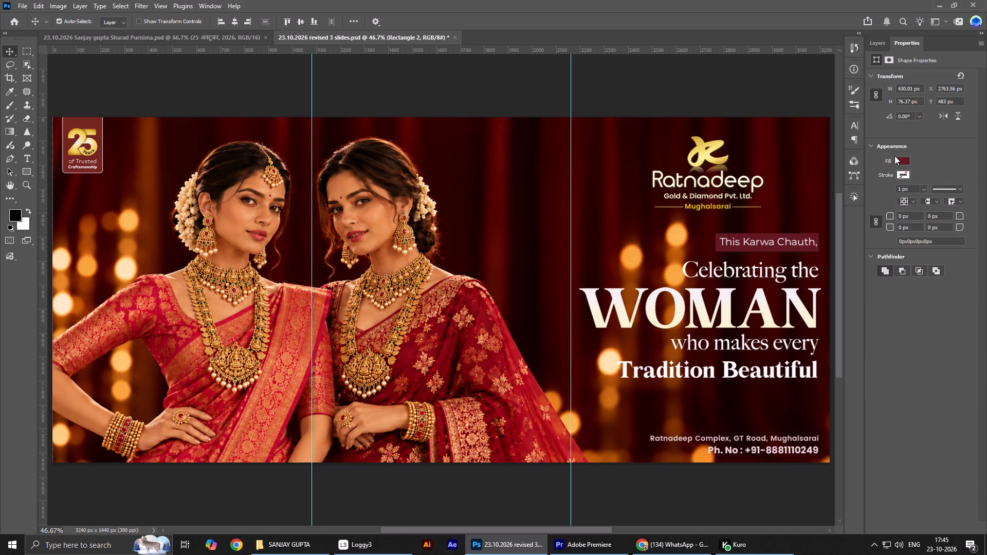
left_click(899, 162)
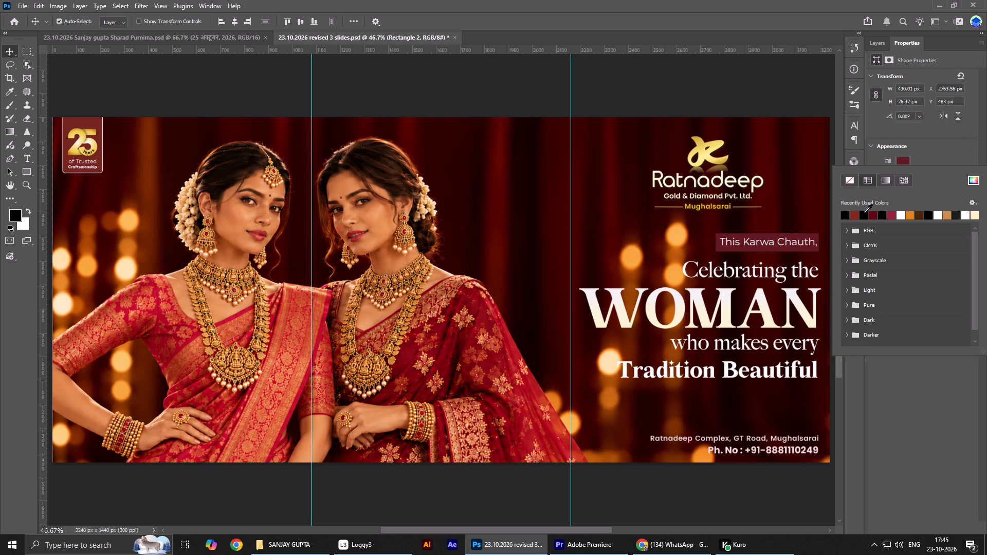
left_click(858, 214)
left_click(871, 216)
left_click(924, 157)
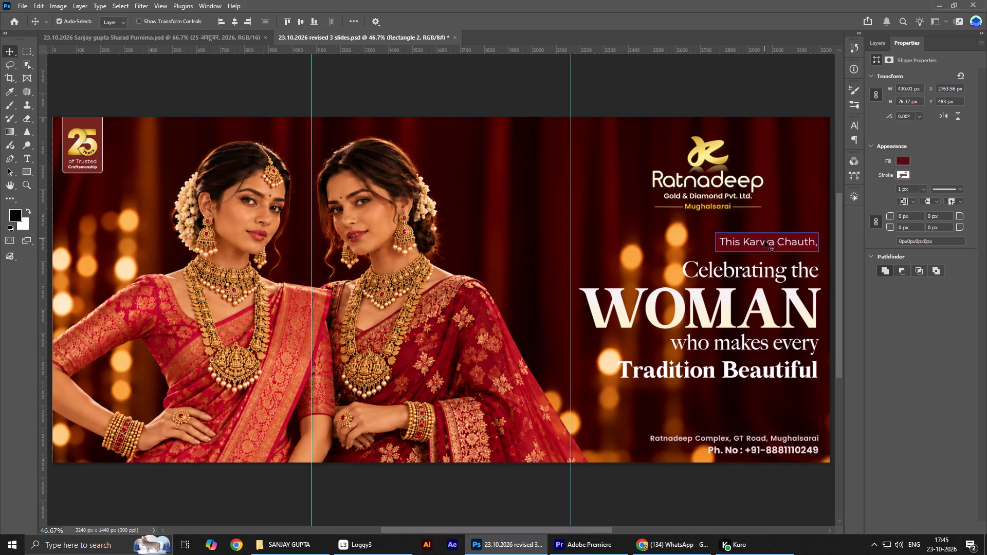
Set the "This Karwa Chauth," text's font style to Montserrat Medium.
left_click(765, 245)
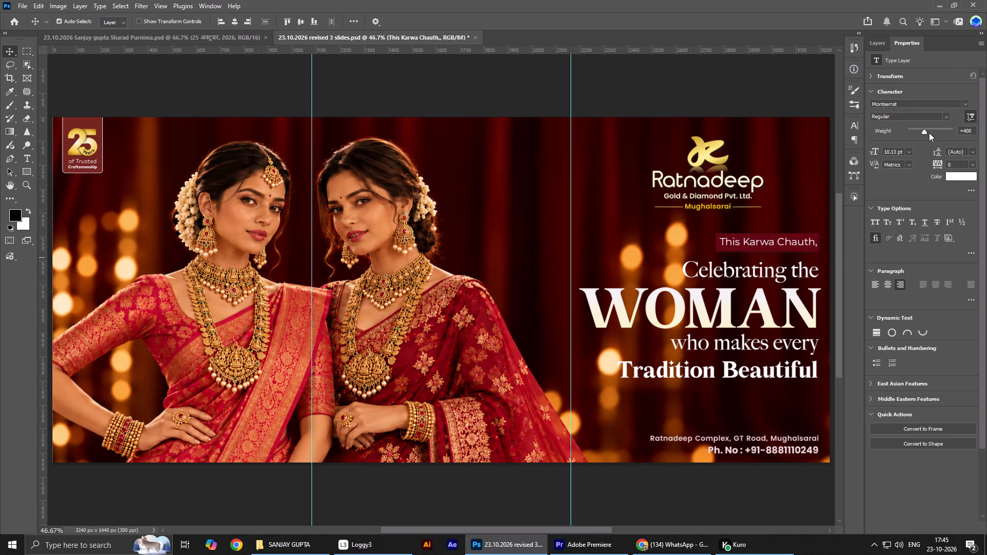
left_click(943, 116)
left_click(907, 183)
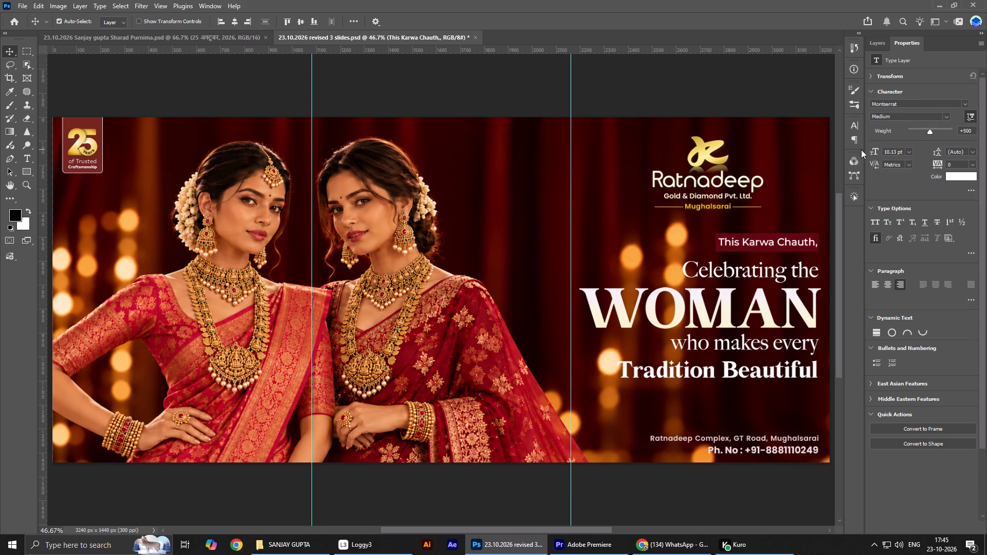
Unlink the "This Karwa Chauth," text from its background rectangle and nudge the text slightly left within it.
key("Left")
key("Right")
key("Right")
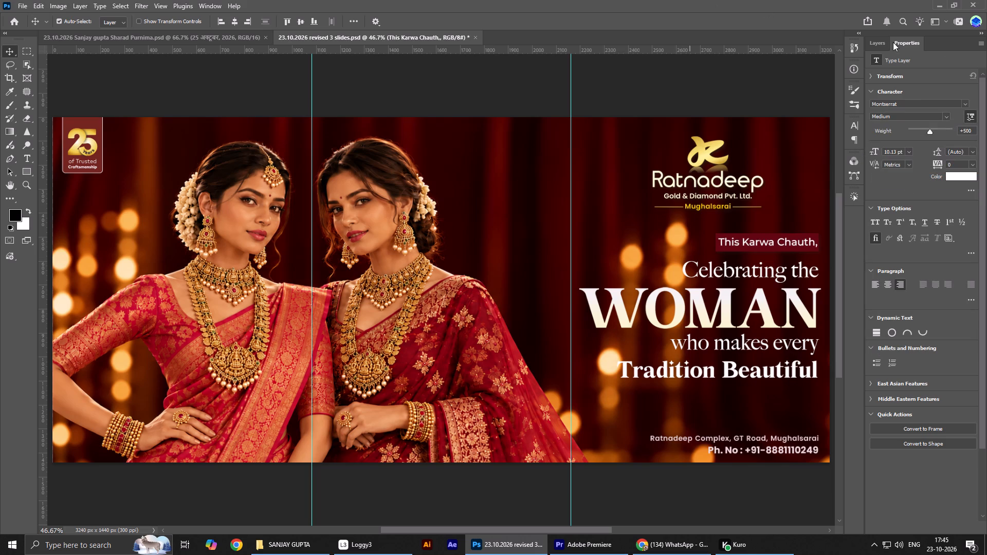
left_click(887, 49)
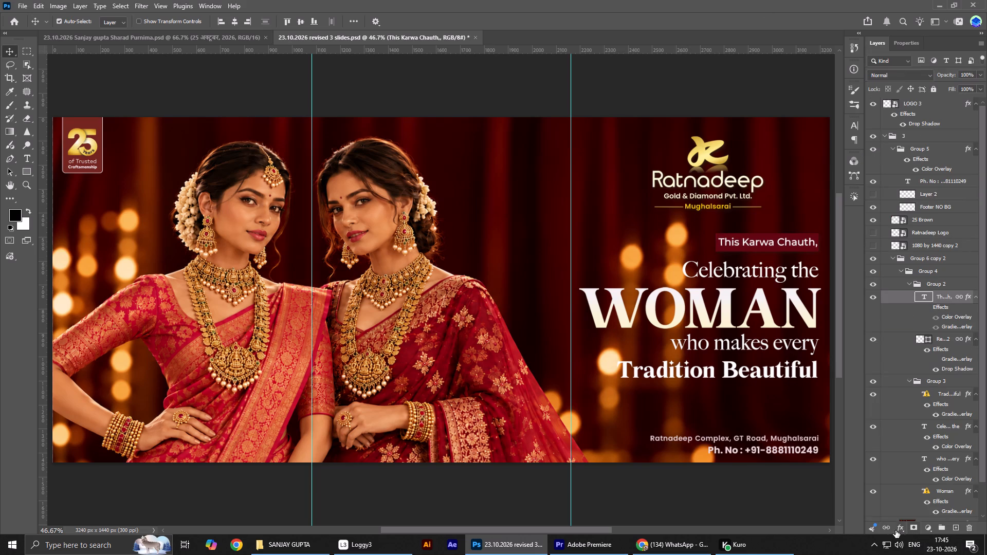
left_click(888, 530)
key("Left")
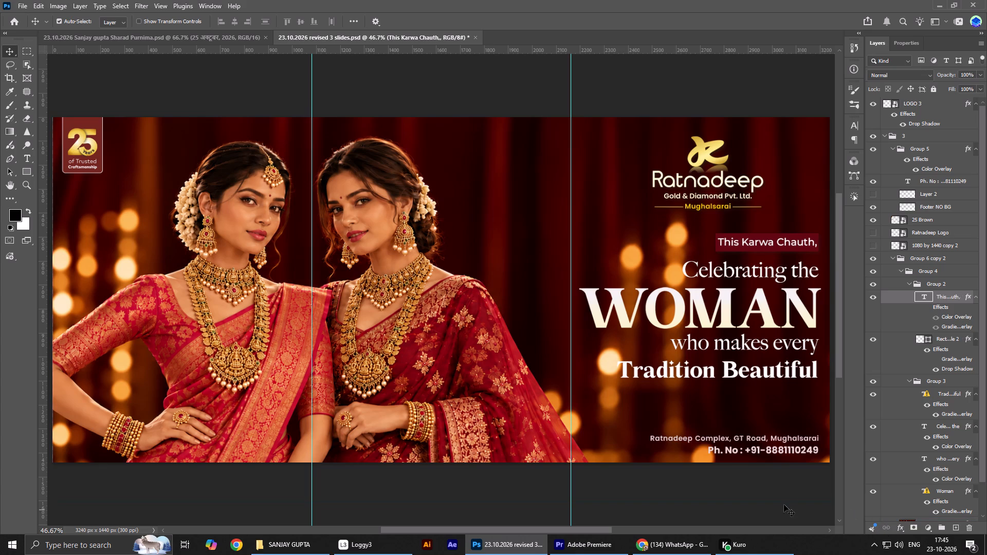
Scale the WOMAN headline down to about 48 pt, keeping its right edge aligned with the other lines.
left_click(793, 274)
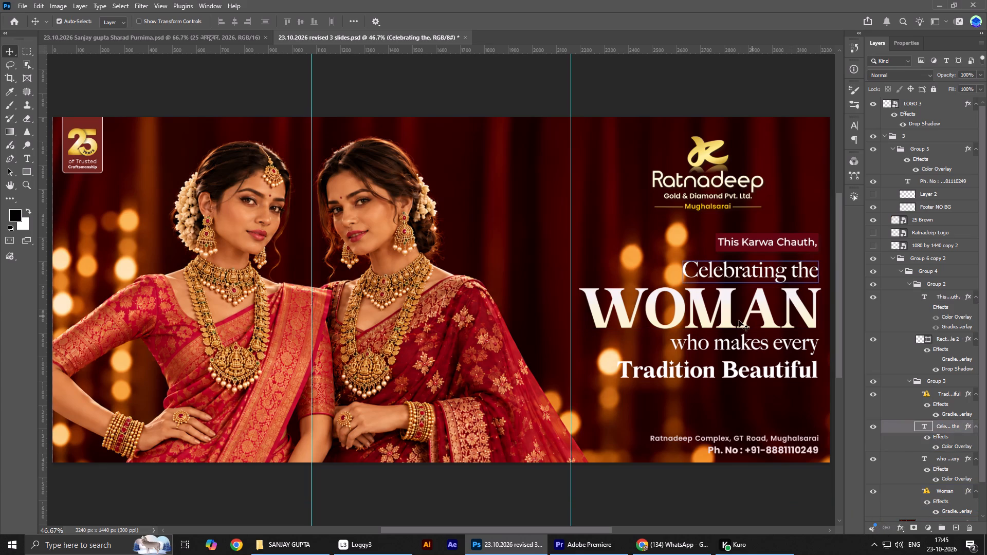
left_click(714, 310)
left_click(849, 123)
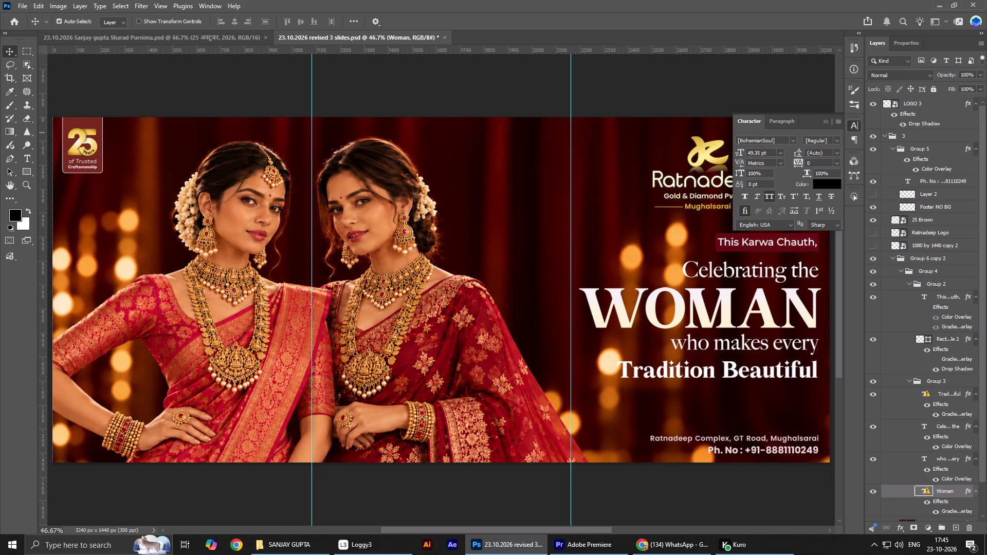
left_click(735, 78)
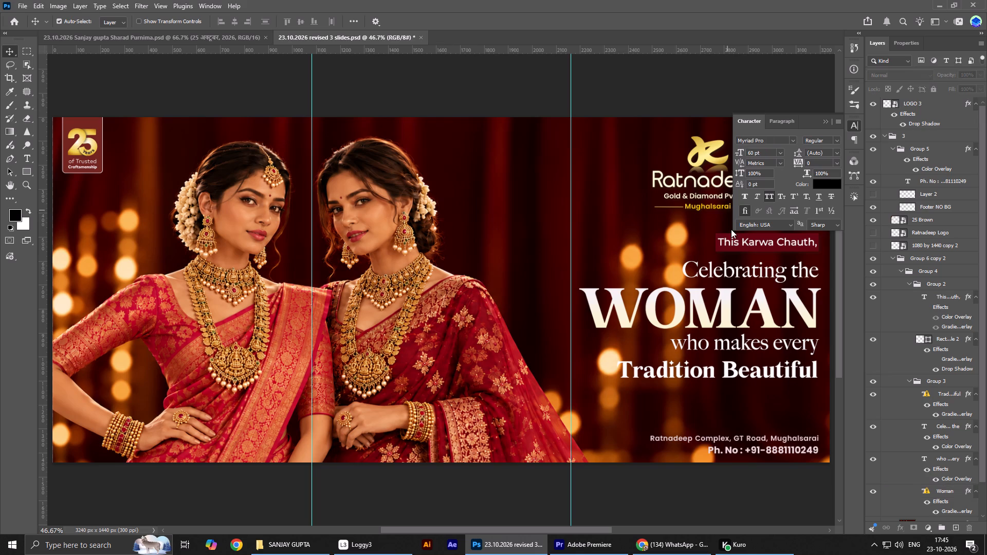
left_click(690, 308)
key("ctrl+t")
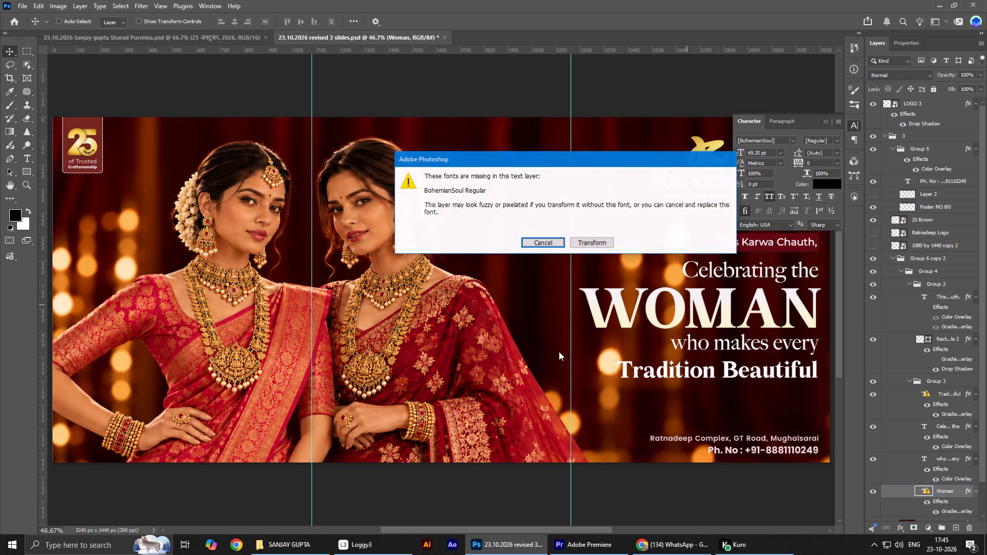
left_click(589, 242)
right_click(589, 242)
left_click_drag(576, 305, 581, 304)
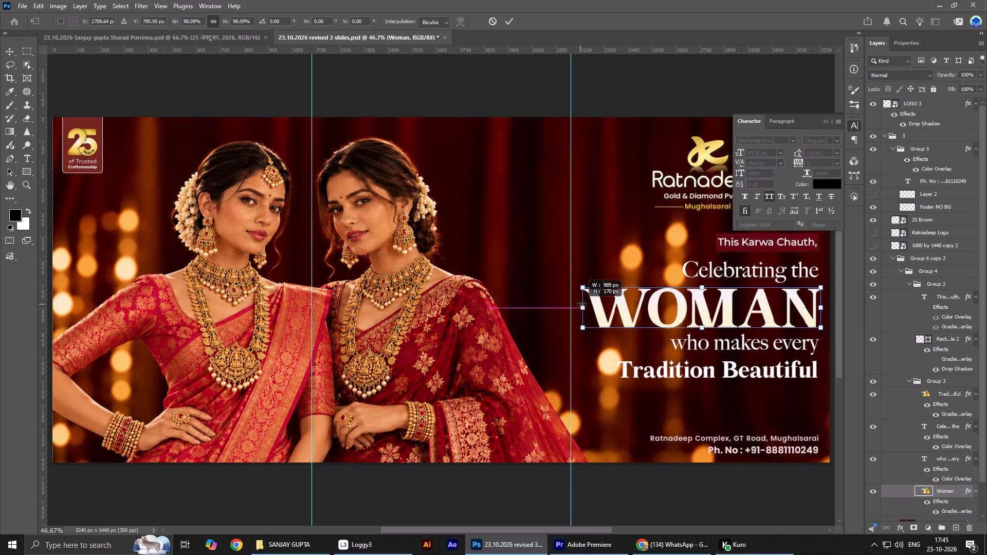
left_click_drag(581, 304, 582, 303)
left_click(513, 17)
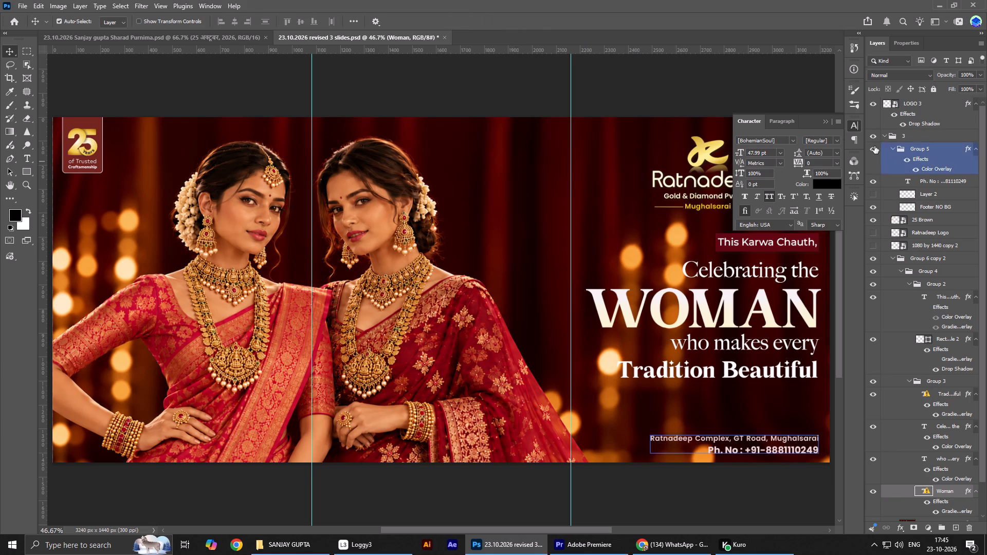
left_click(822, 121)
left_click(785, 84)
Delete the Ratnadeep logo layer, LOGO 3, above the headline text.
key("ctrl+0")
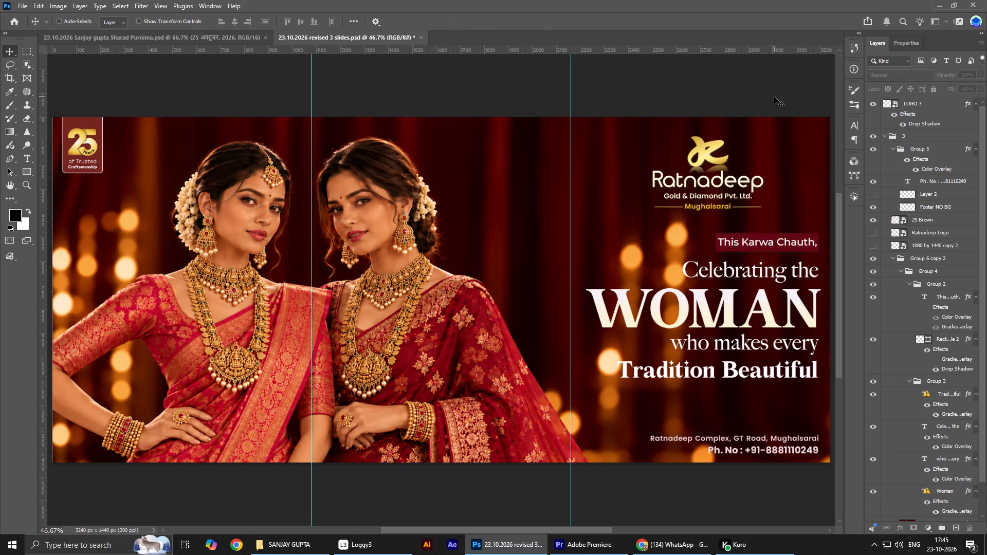
left_click_drag(705, 152, 730, 152)
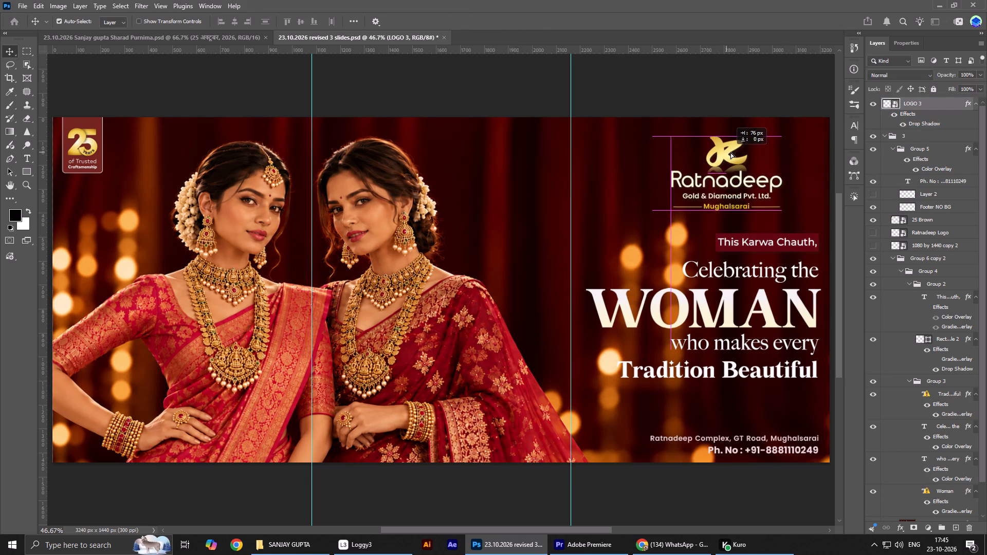
left_click_drag(730, 152, 761, 151)
key("Delete")
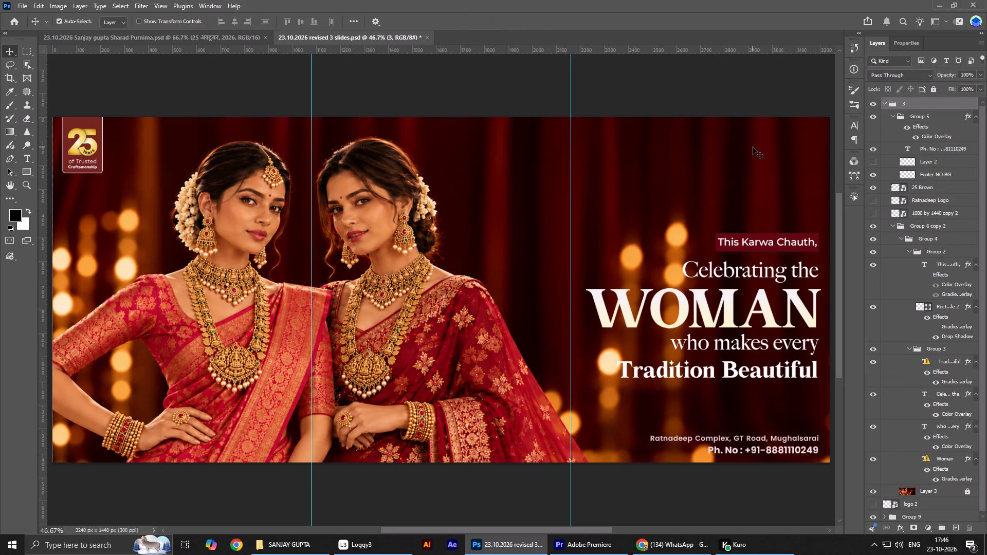
key("Return")
Switch to File Explorer and open the Ratandeep folder inside the OLD DATA folder on New Volume (F:).
left_click(278, 547)
left_click(136, 80)
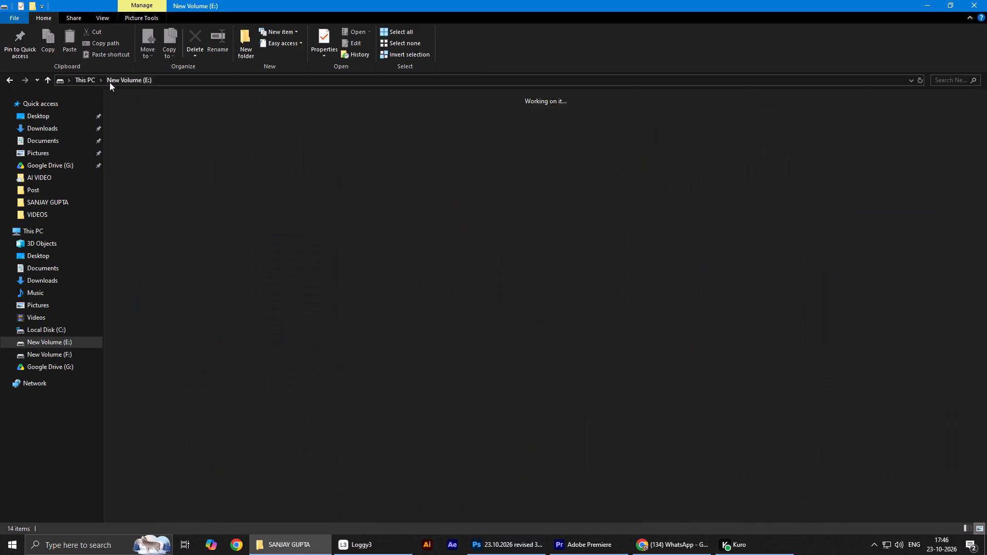
left_click(96, 81)
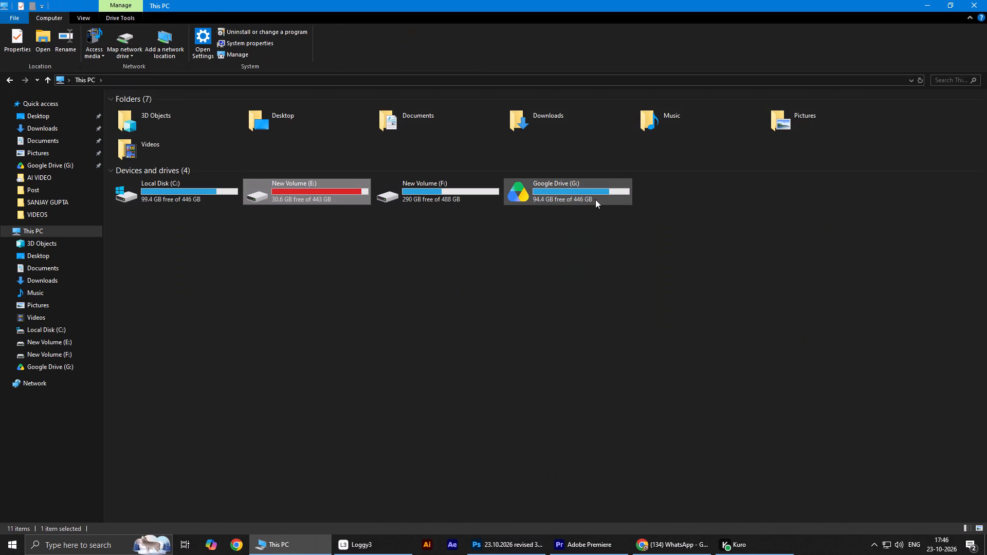
double_click(450, 199)
double_click(466, 132)
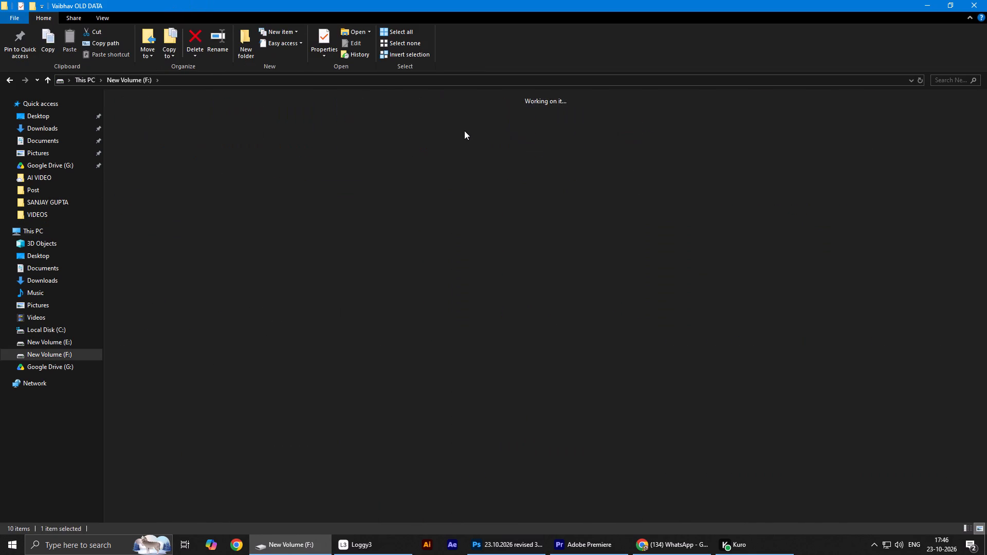
double_click(230, 257)
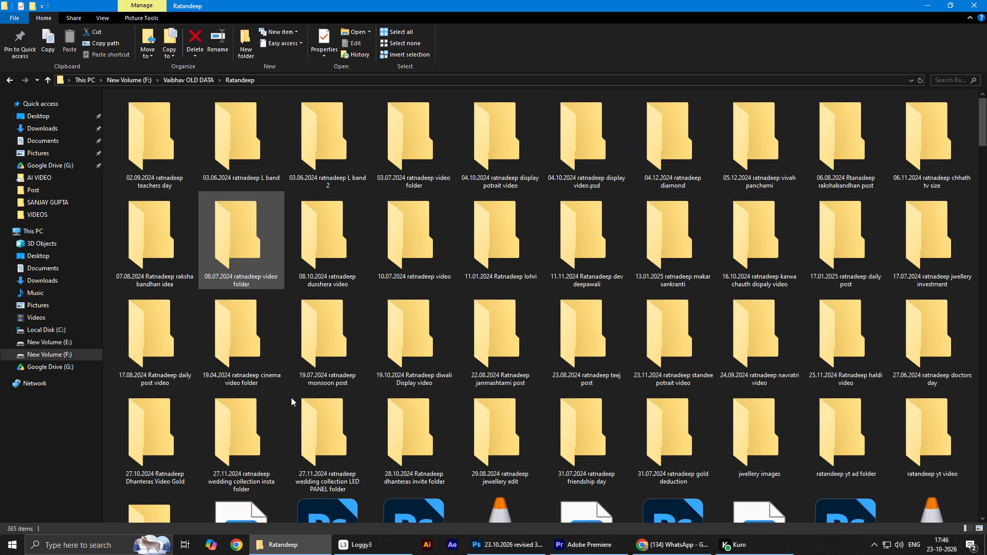
Look through the Ratandeep folder's image files for a suitable Ratnadeep logo version.
scroll(732, 410, "down", 3)
scroll(732, 411, "up", 1)
scroll(730, 412, "down", 20)
scroll(730, 412, "down", 7)
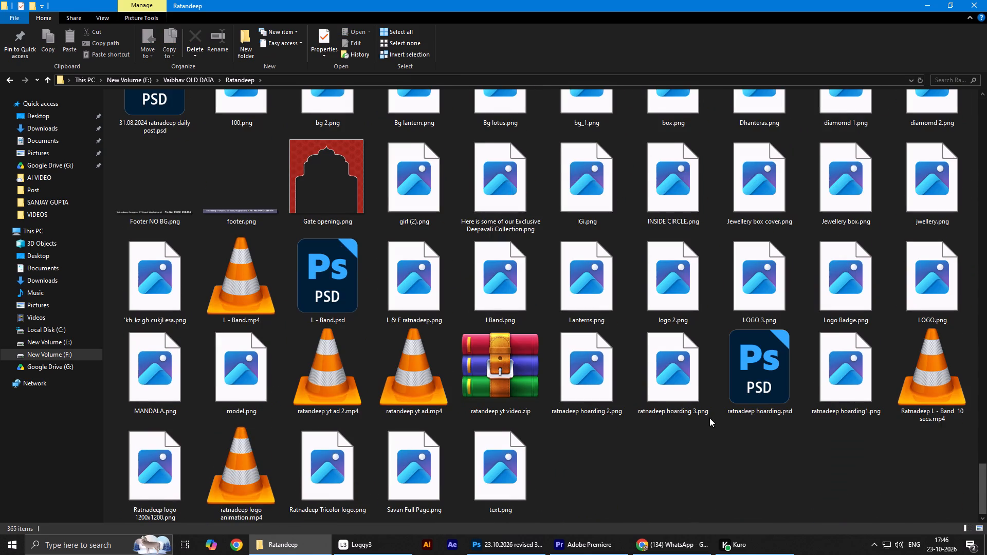
scroll(709, 418, "down", 2)
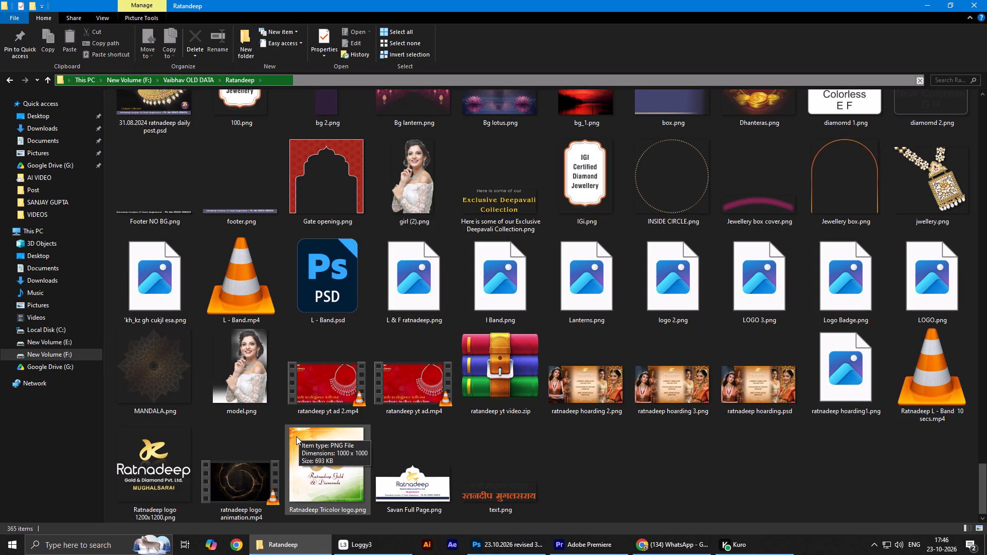
scroll(454, 420, "up", 3)
scroll(506, 420, "up", 1)
scroll(515, 421, "down", 3)
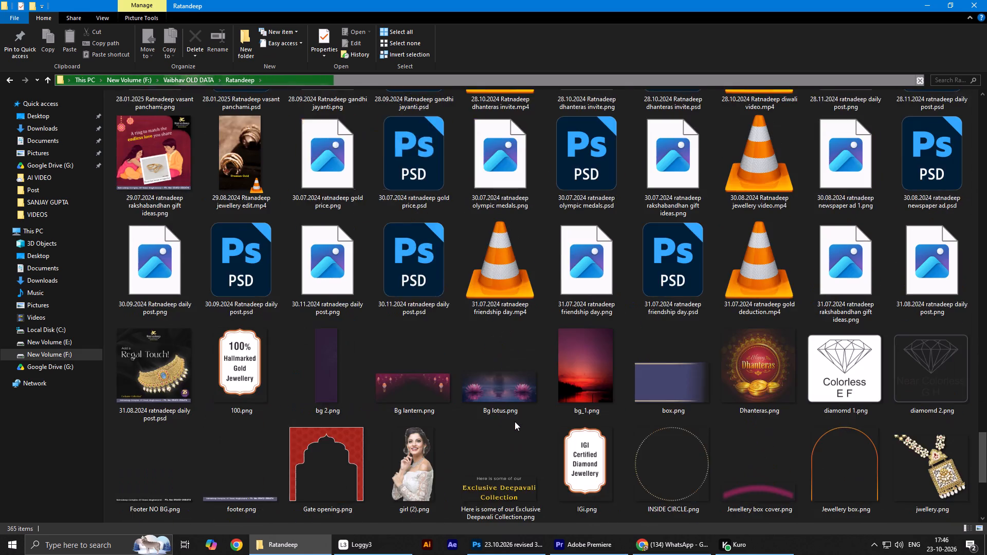
scroll(515, 421, "down", 7)
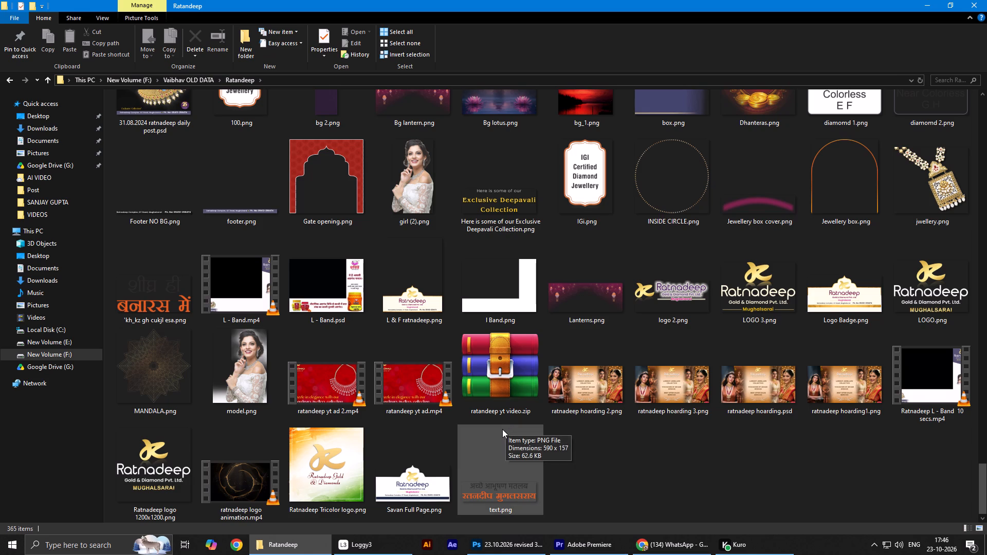
scroll(502, 432, "up", 4)
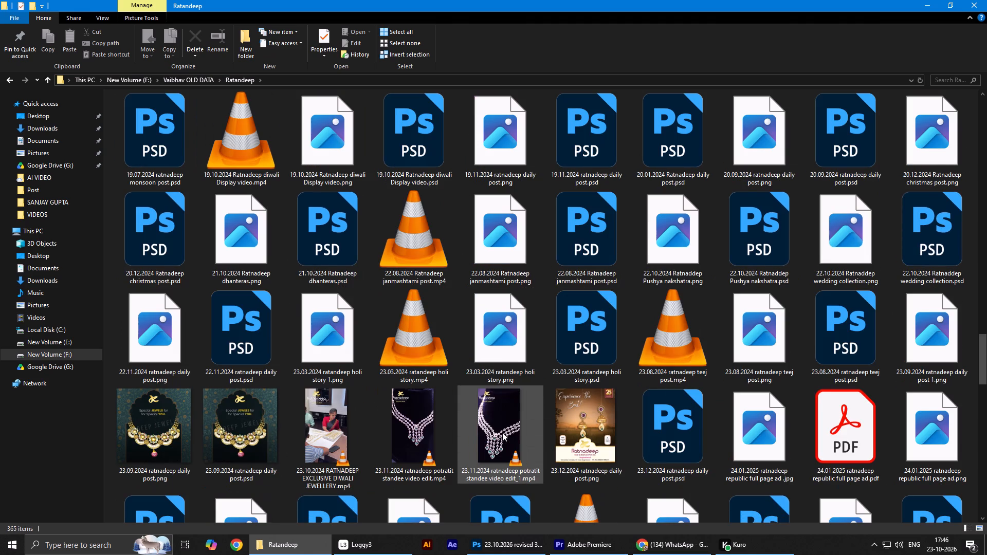
scroll(498, 441, "down", 13)
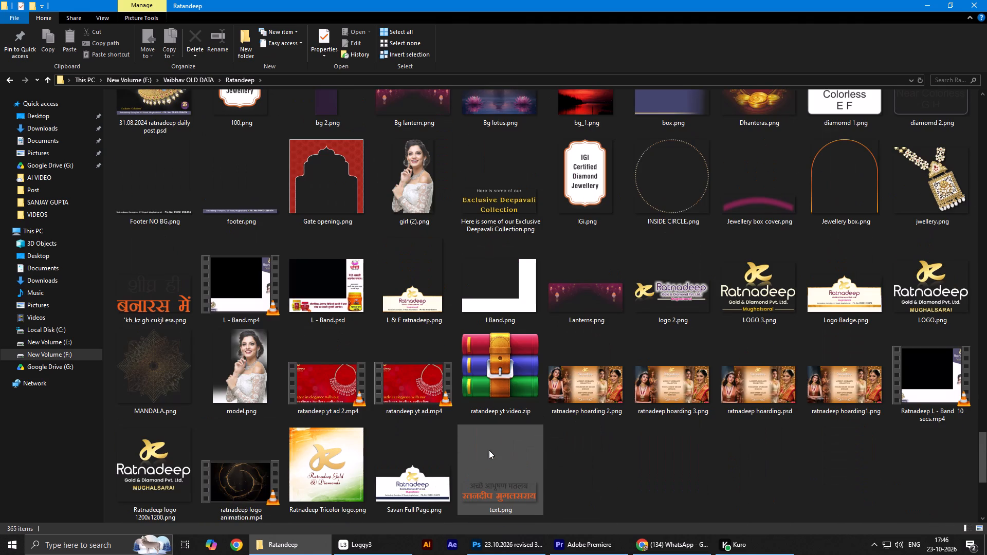
Place Ratnadeep logo 1200x1200.png into the revised 3 slides banner above the "This Karwa Chauth," tag, scaled to about 89%.
left_click(152, 458)
left_click_drag(145, 453, 220, 469)
key("alt+Tab")
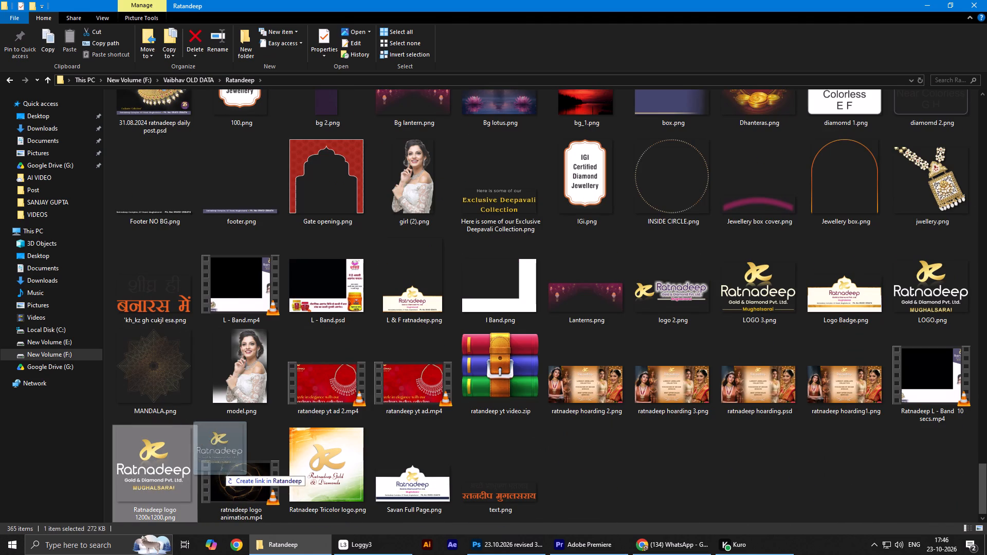
left_click_drag(220, 469, 773, 149)
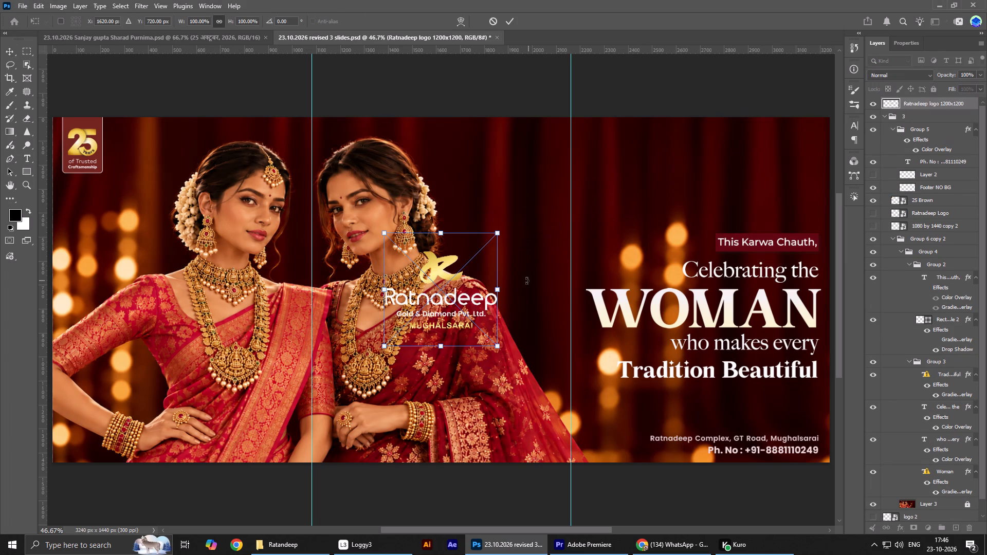
left_click_drag(435, 271, 762, 156)
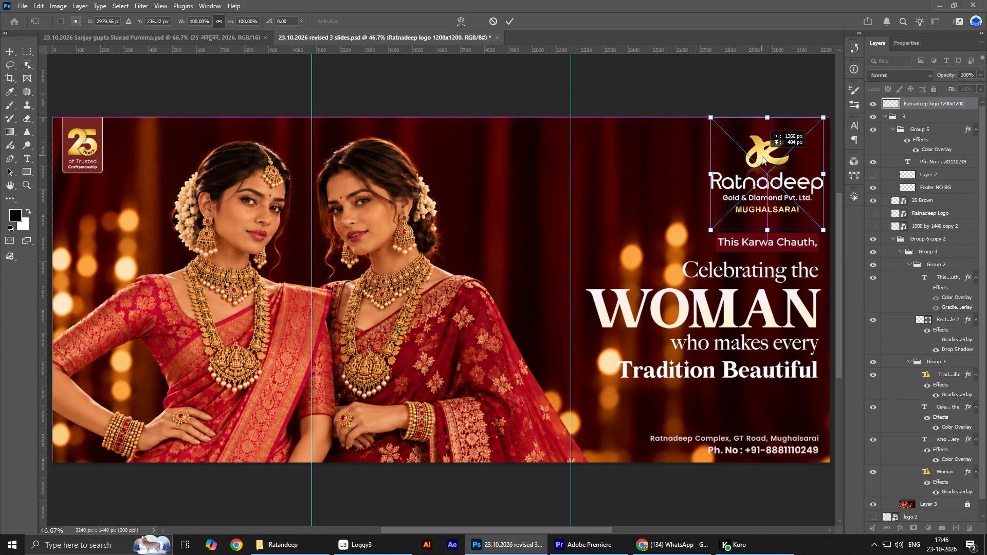
left_click_drag(762, 156, 763, 161)
left_click_drag(770, 127, 767, 133, "alt")
key("Return")
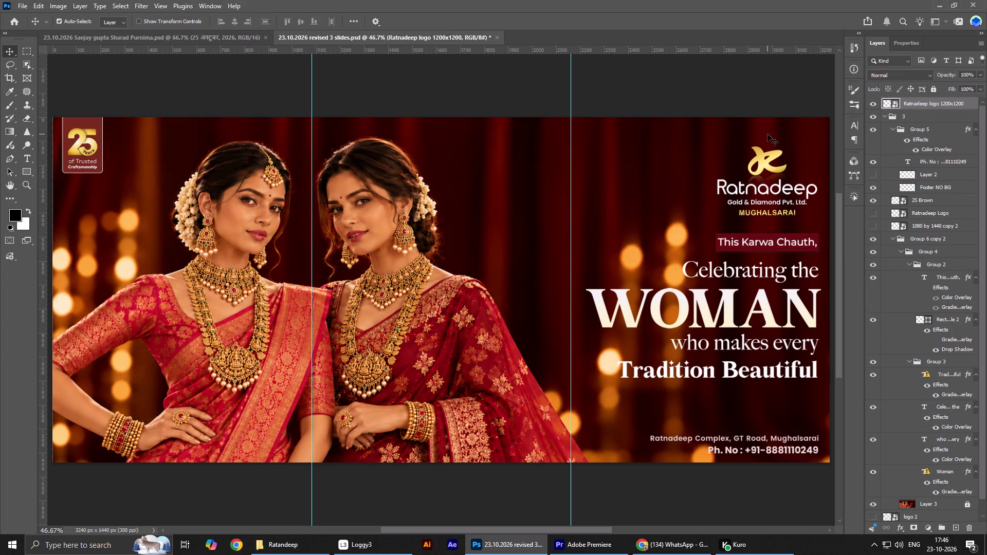
Nudge the placed Ratnadeep logo slightly right and up, lining its right edge up with the headline text.
key("Right")
key("Right")
key("Right")
key("Left")
key("shift+Up")
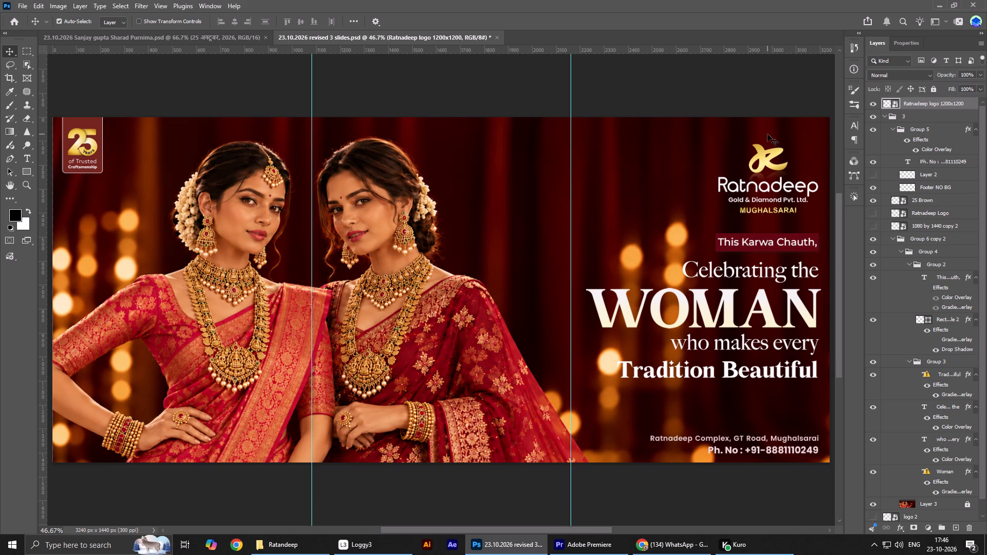
key("shift+Up")
Enlarge the Ratnadeep logo slightly about its centre so it extends just past the tag box's width.
key("ctrl+t")
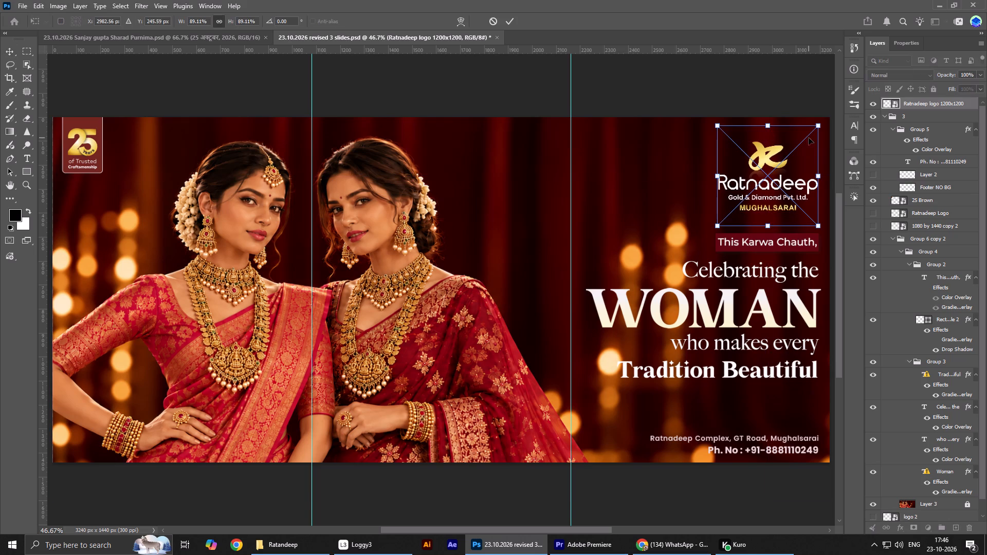
left_click_drag(839, 127, 825, 123)
key("ctrl+0")
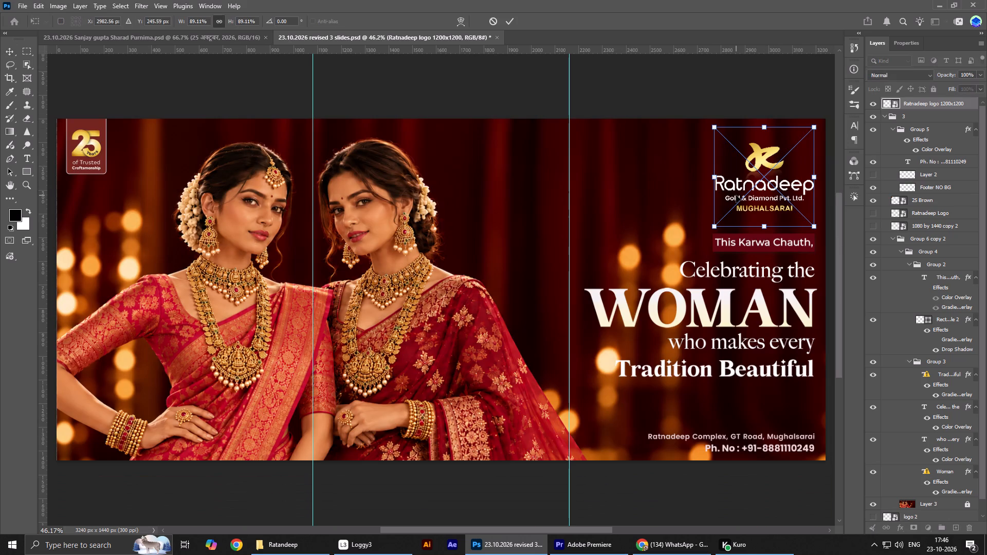
left_click_drag(815, 130, 824, 126)
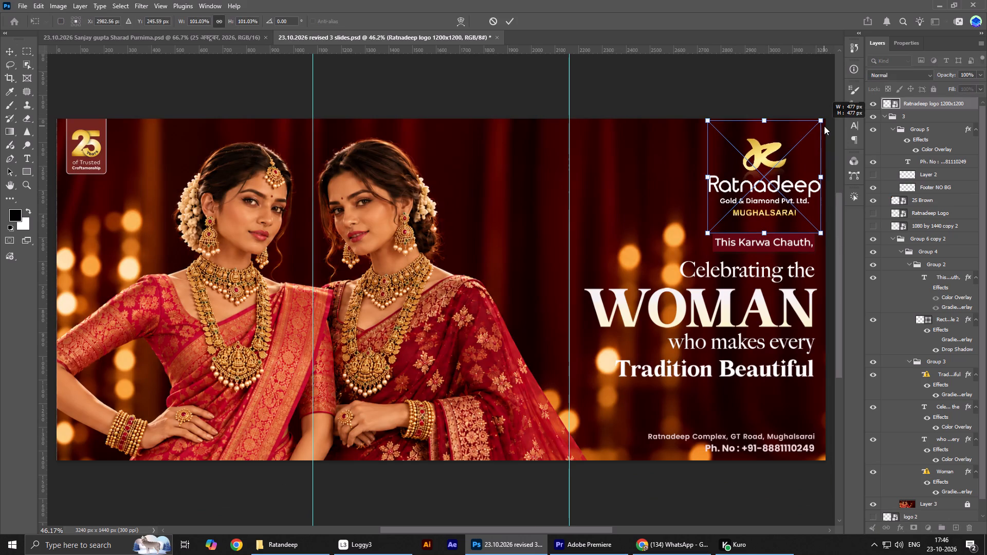
left_click_drag(824, 126, 821, 126)
right_click(821, 126, "alt")
key("Return")
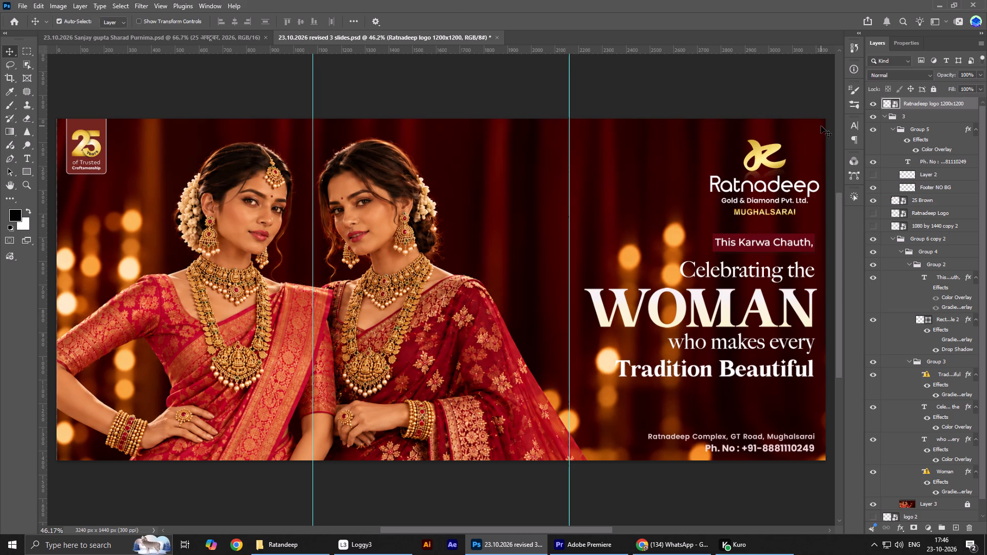
Nudge the "Celebrating the" line and the WOMAN headline slightly upward to adjust the line spacing.
left_click(763, 269)
key("shift+Up")
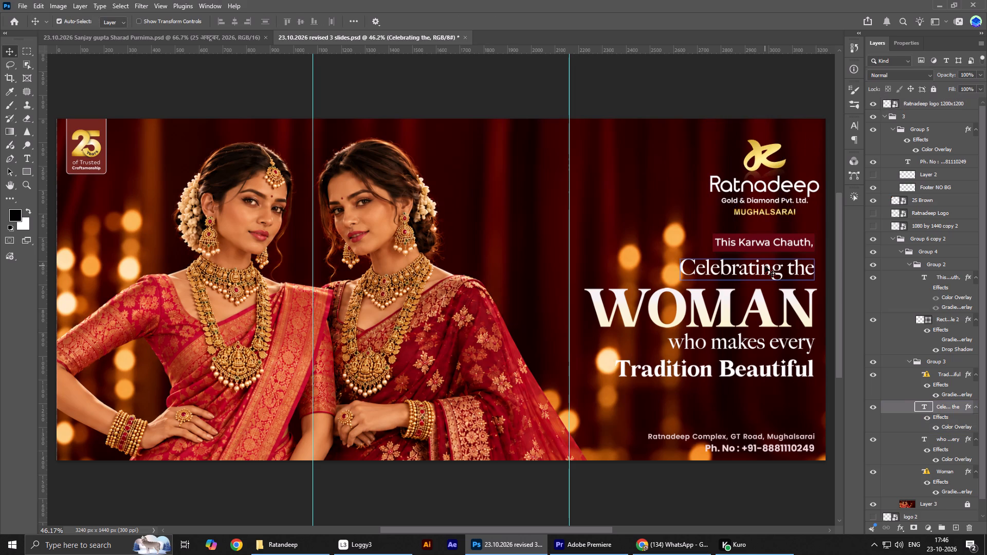
left_click(776, 311)
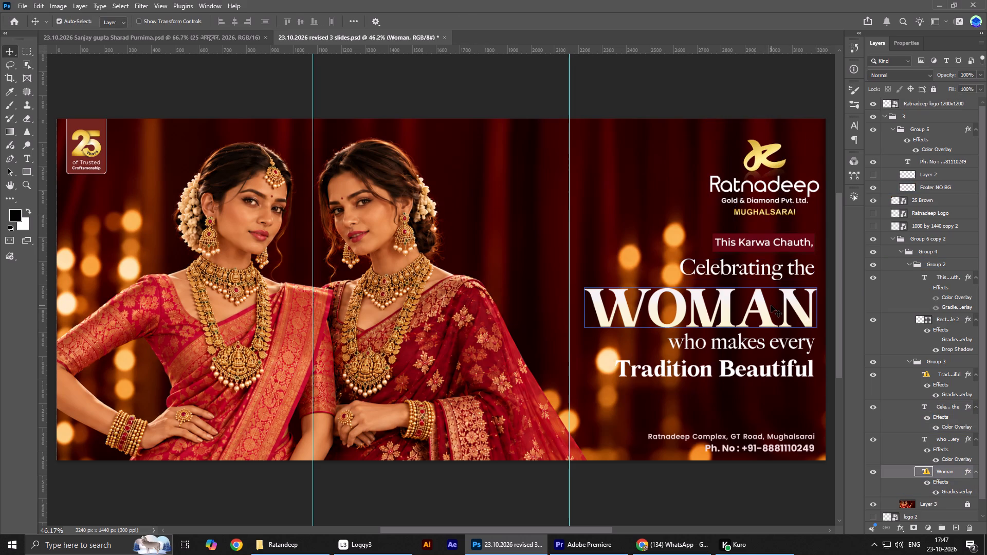
key("Up")
key("Up")
key("Down")
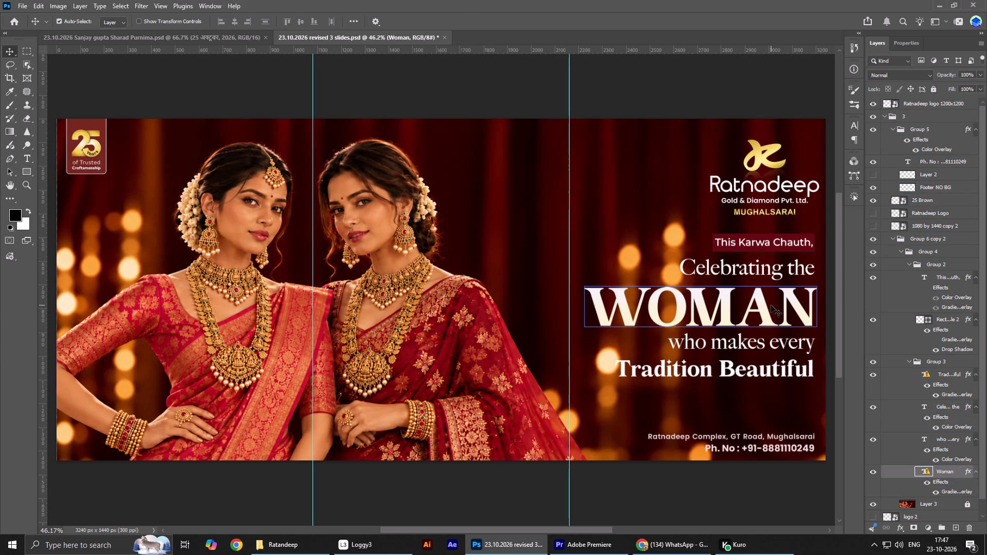
key("Up")
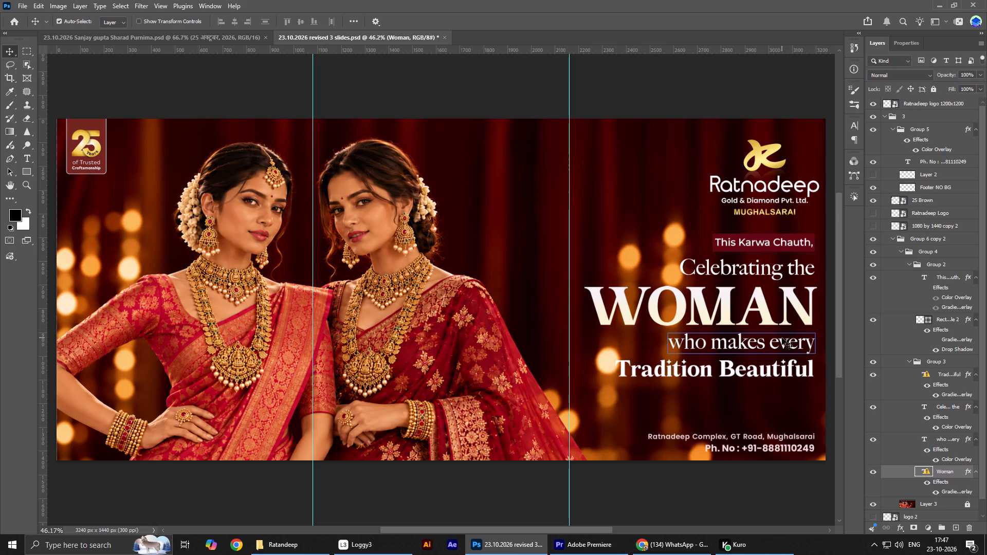
Change the cream end stop of the WOMAN headline's Gradient Overlay to a saturated golden yellow.
scroll(660, 387, "down", 5, "alt")
key("ctrl+0")
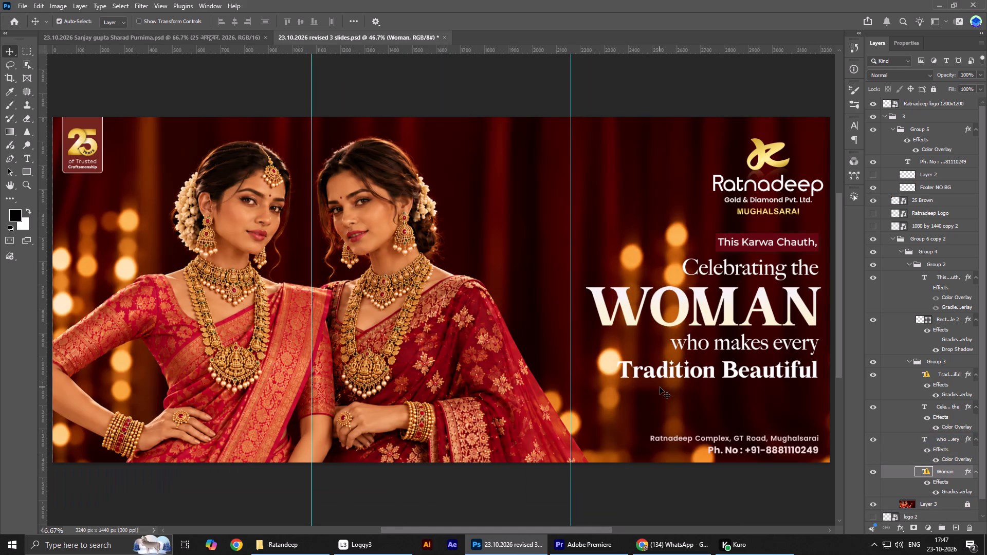
left_click(718, 305)
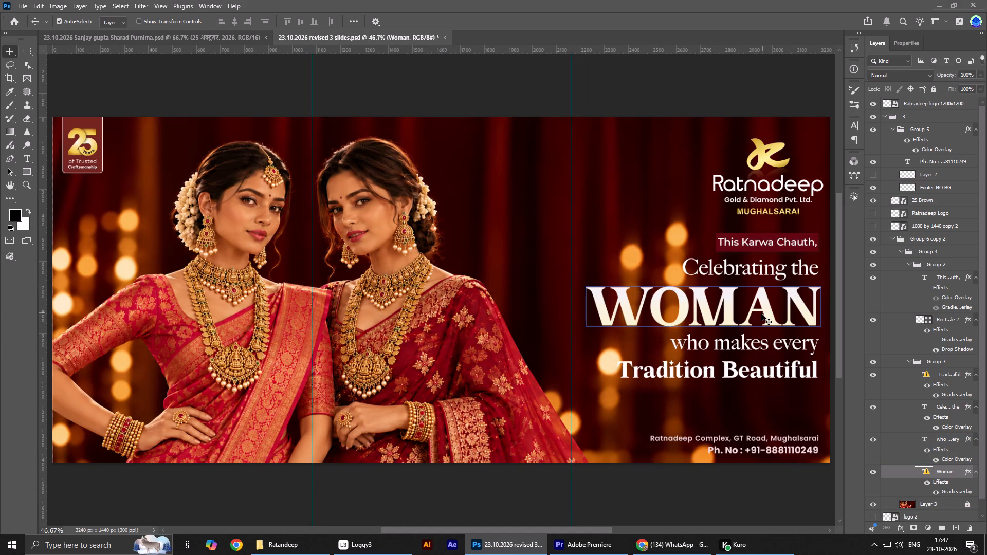
left_click(727, 305)
double_click(949, 490)
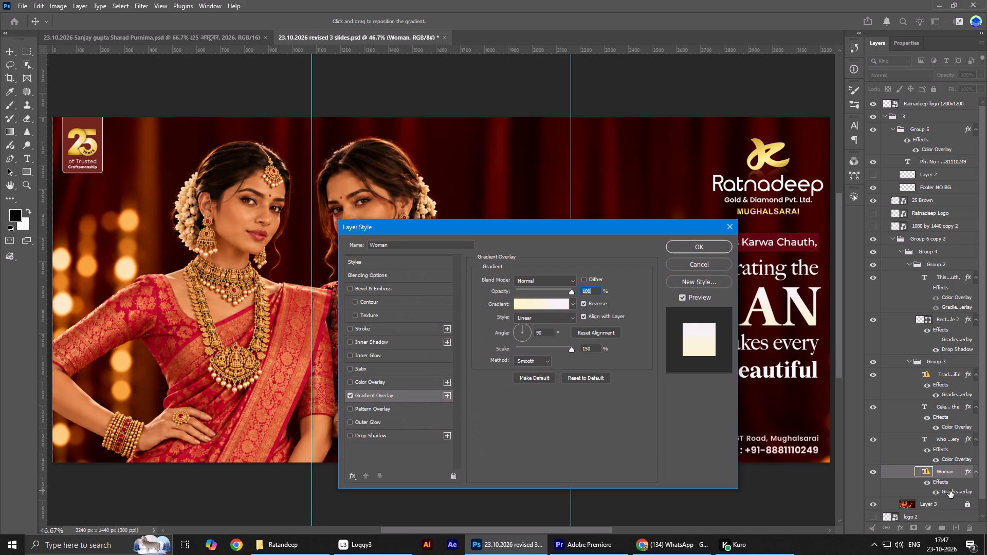
left_click(550, 300)
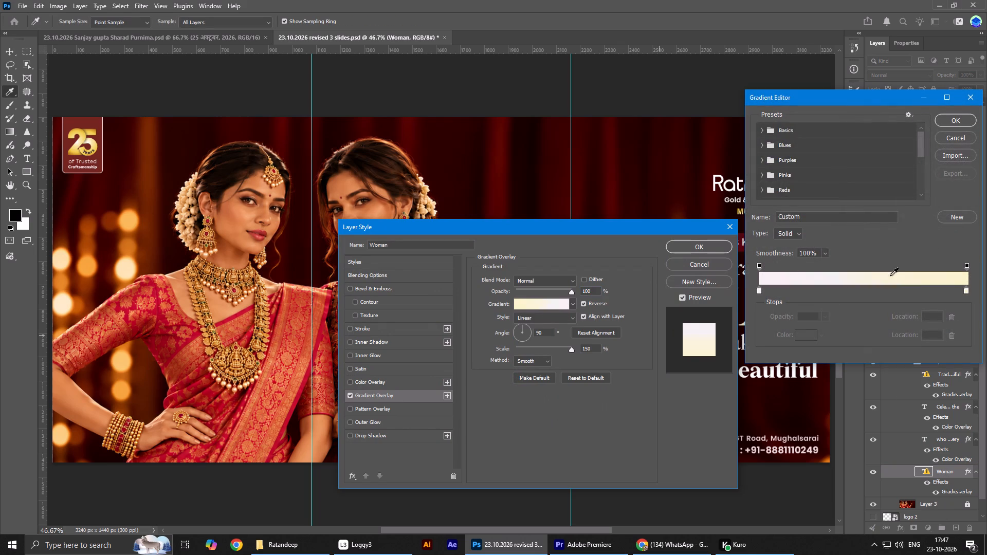
left_click(966, 293)
left_click(808, 340)
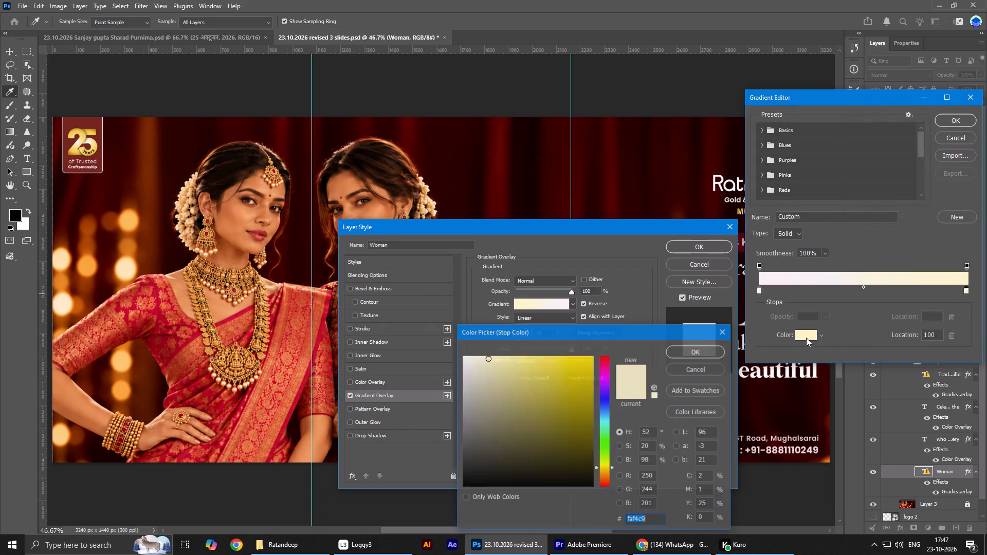
left_click_drag(564, 373, 535, 365)
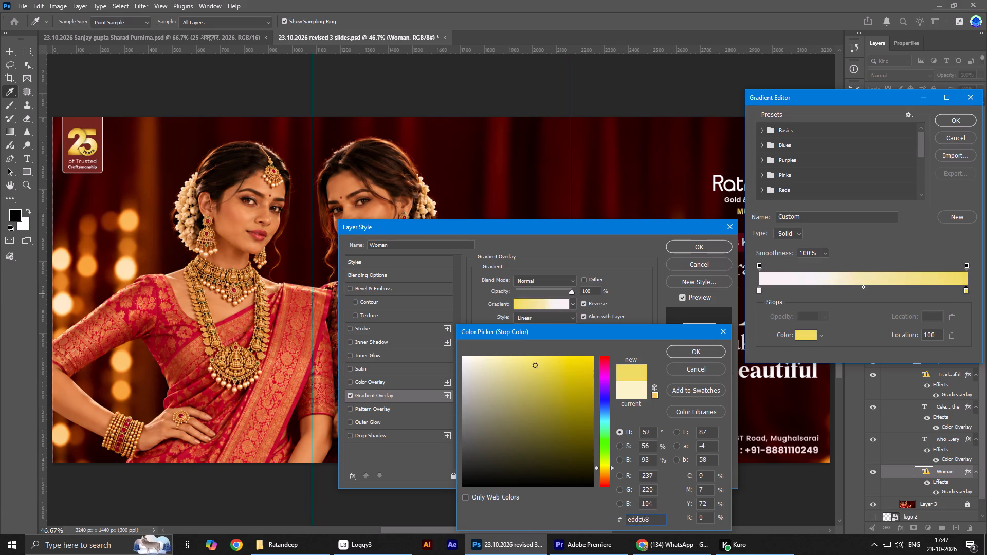
left_click_drag(535, 365, 577, 369)
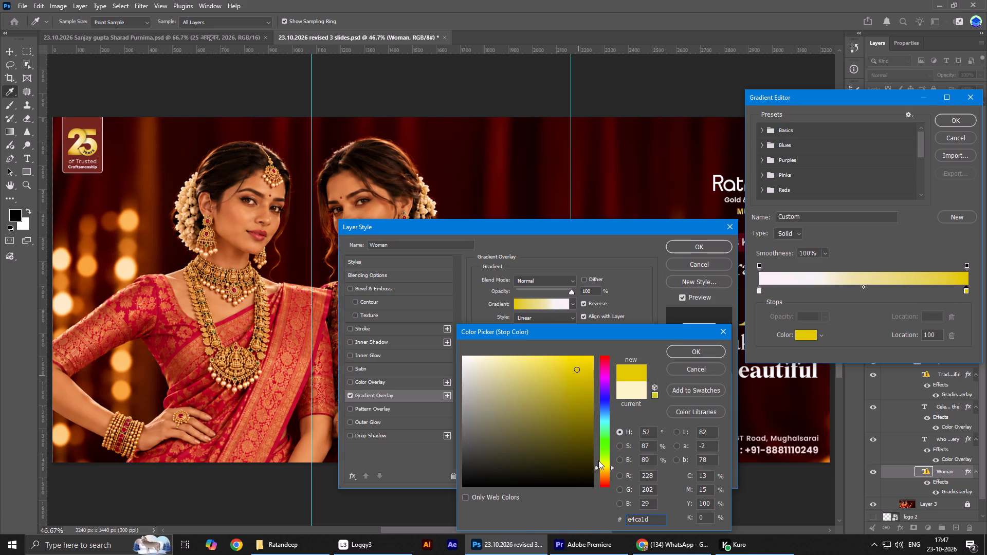
left_click(608, 469)
left_click_drag(566, 365, 682, 301)
left_click(686, 350)
left_click(705, 239)
left_click(696, 245)
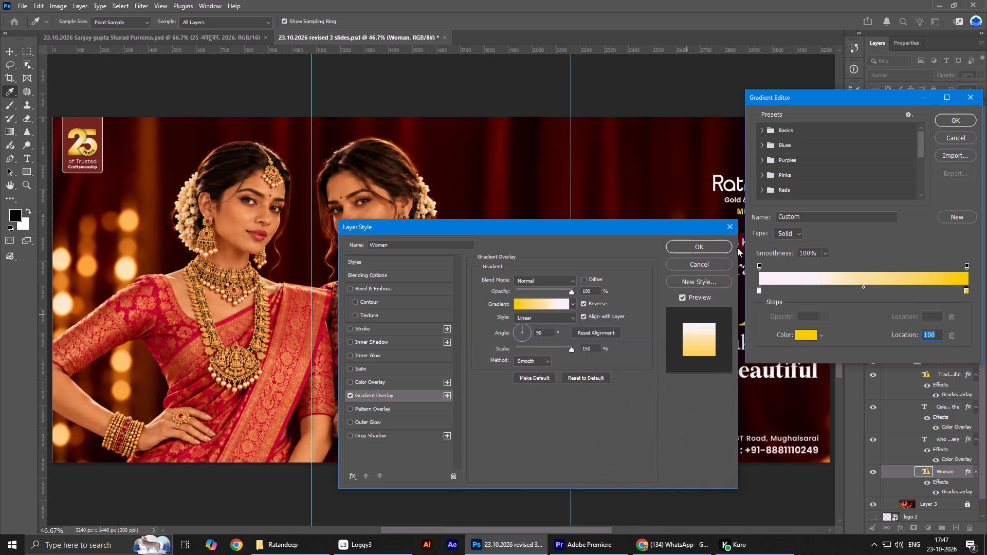
left_click(943, 114)
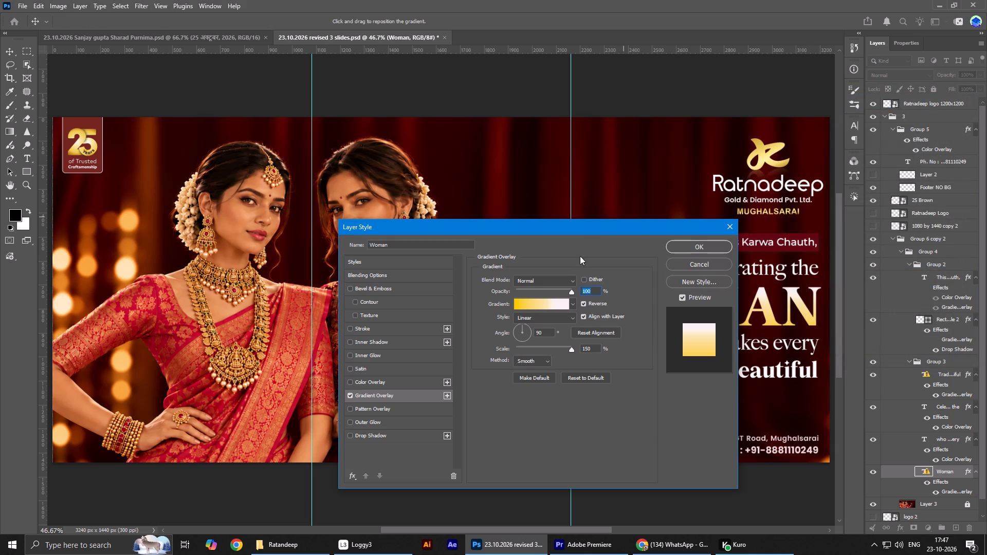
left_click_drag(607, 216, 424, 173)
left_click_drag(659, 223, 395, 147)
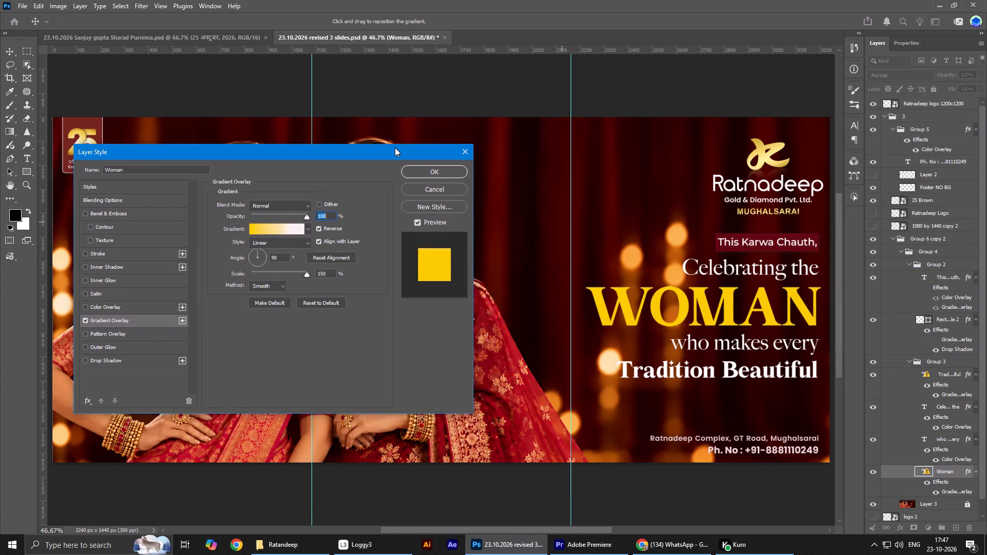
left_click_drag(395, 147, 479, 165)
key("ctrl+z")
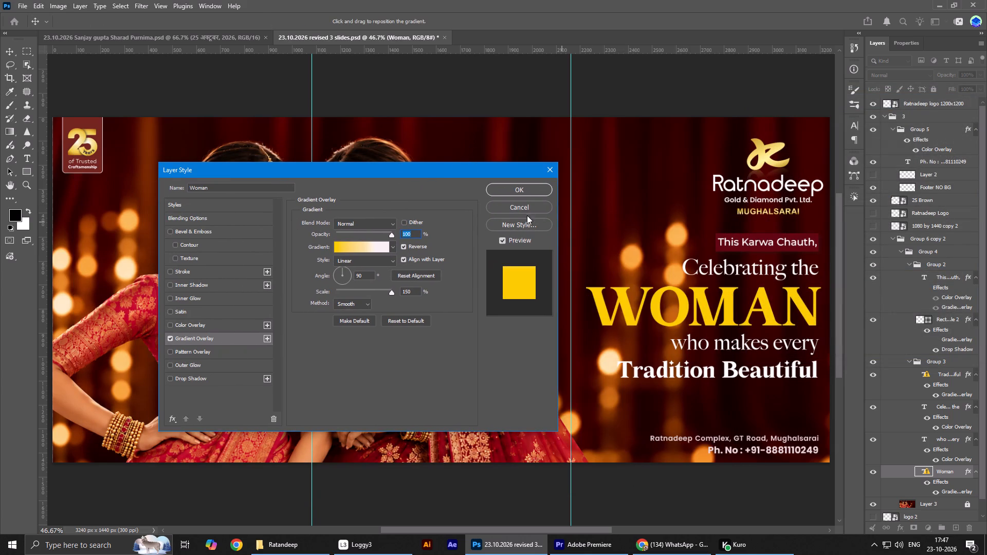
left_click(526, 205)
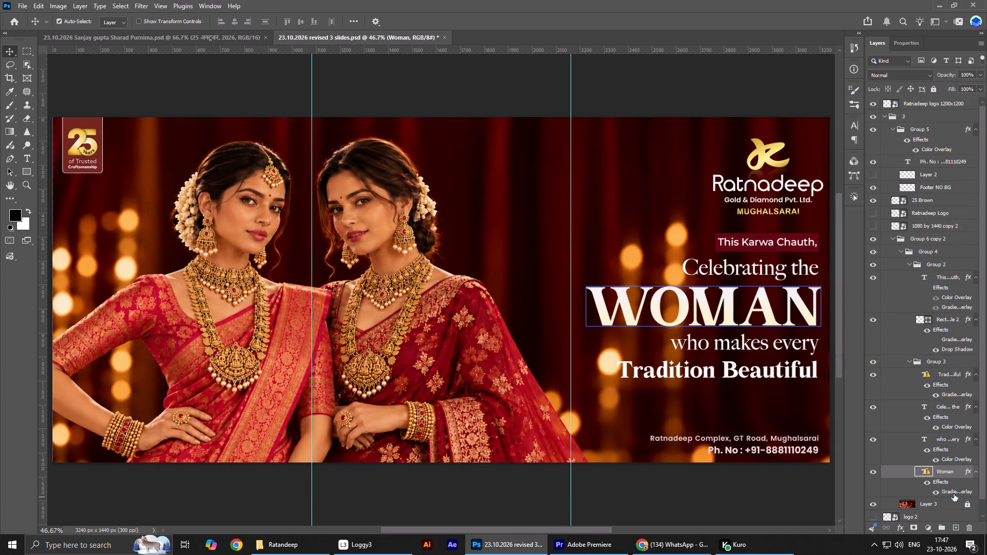
Try several Oranges gradient presets on the WOMAN headline's Gradient Overlay, settling on Orange_10.
double_click(953, 492)
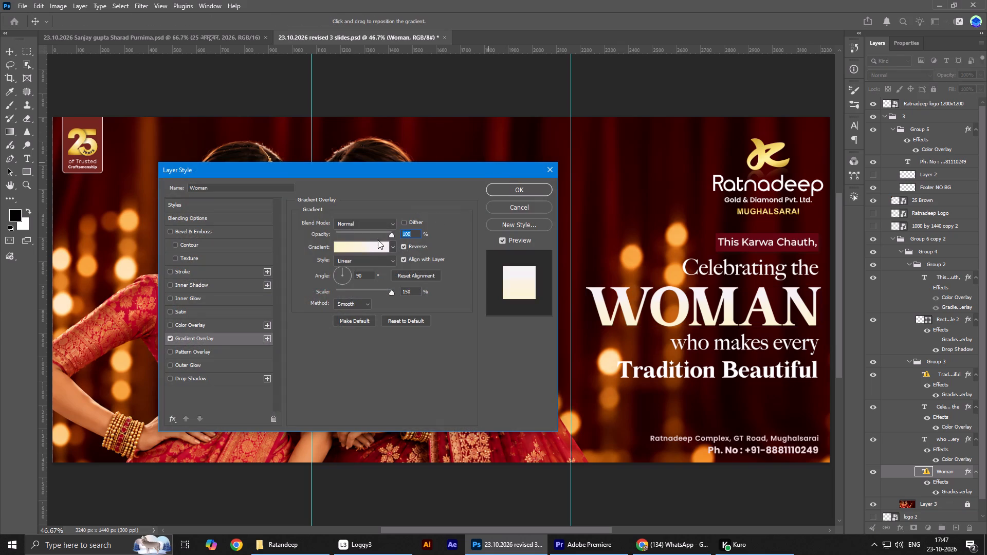
left_click(371, 243)
scroll(796, 169, "down", 5)
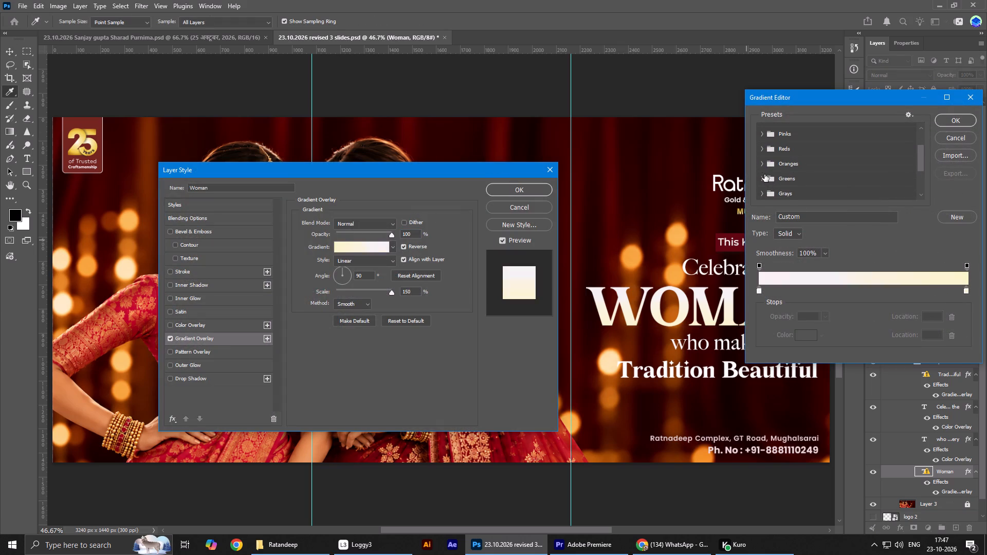
left_click(759, 163)
left_click(792, 178)
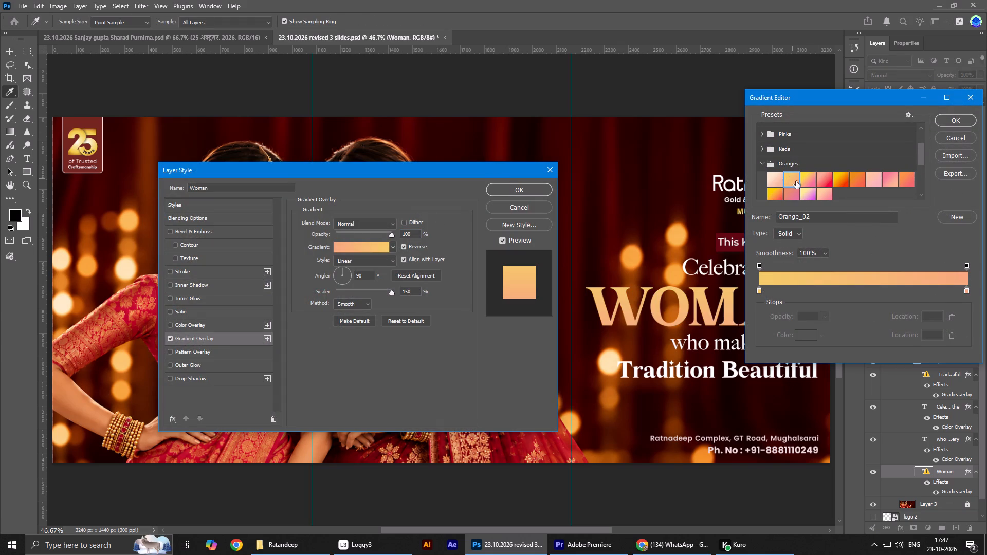
left_click(817, 177)
left_click(833, 178)
left_click(843, 180)
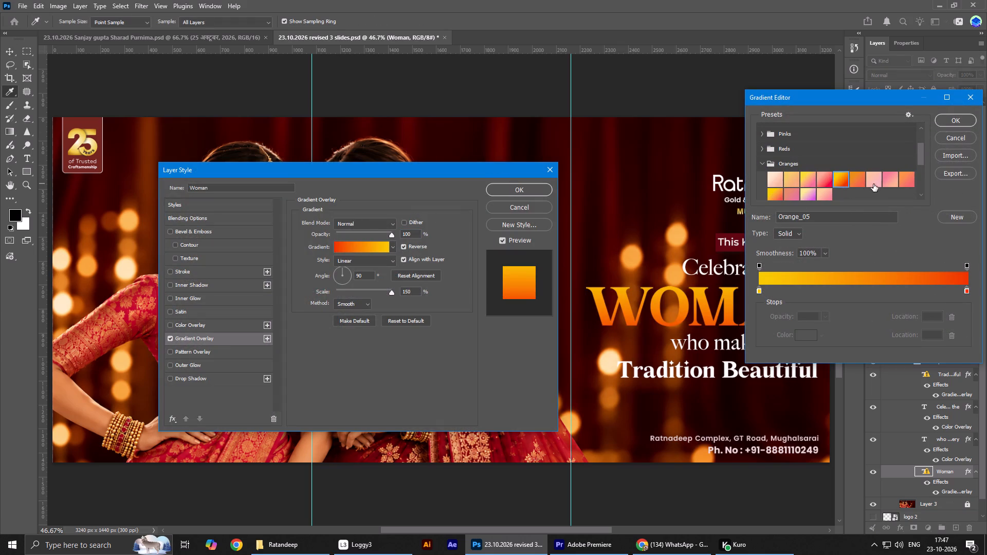
left_click(881, 181)
left_click(780, 195)
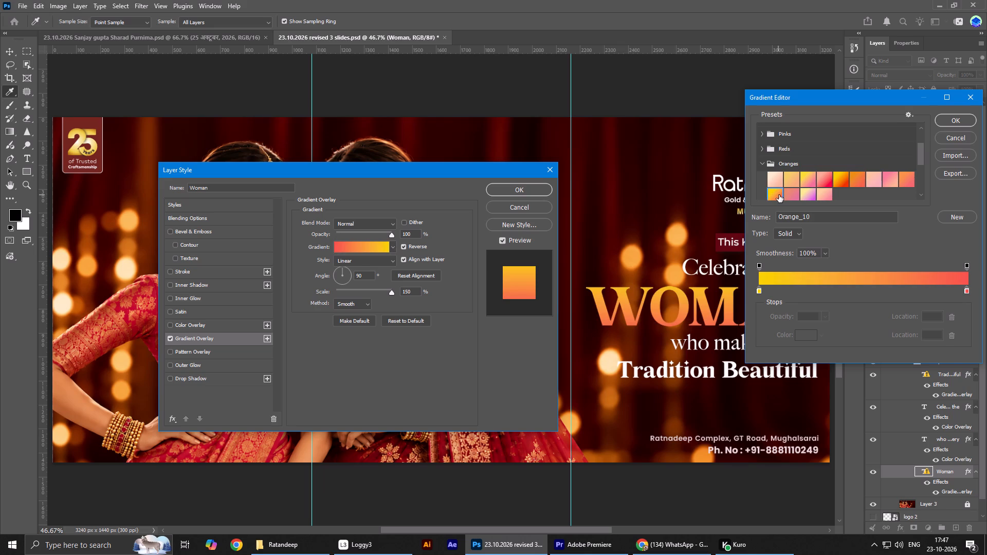
Change the red end stop of the WOMAN headline's gradient to white and apply the edited gradient.
left_click(964, 289)
left_click(815, 334)
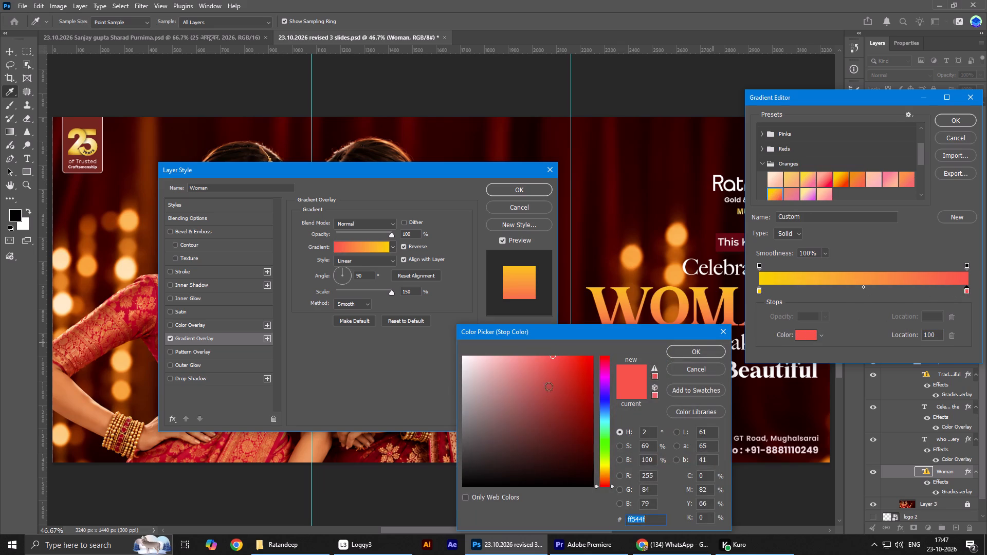
left_click_drag(531, 391, 404, 346)
left_click(671, 345)
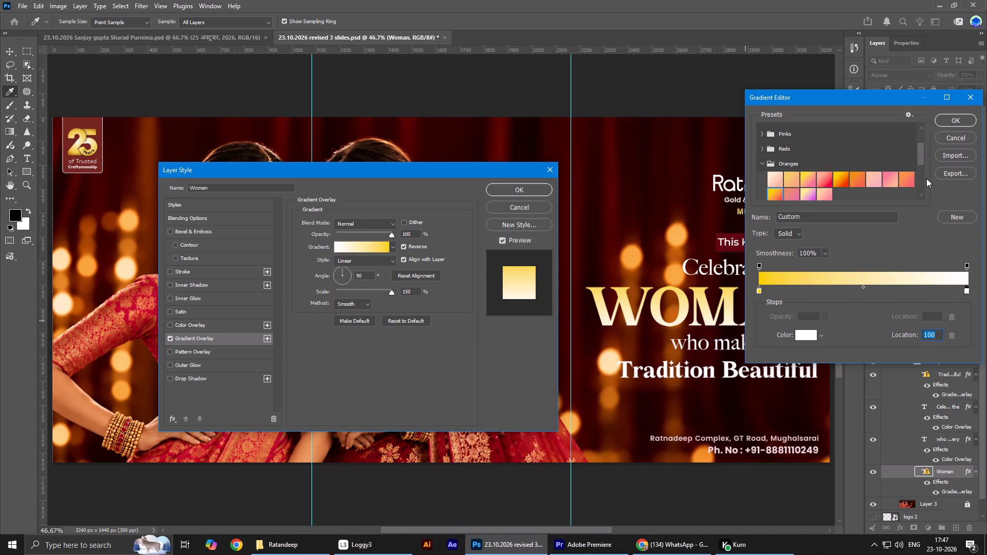
left_click(960, 117)
right_click(960, 117)
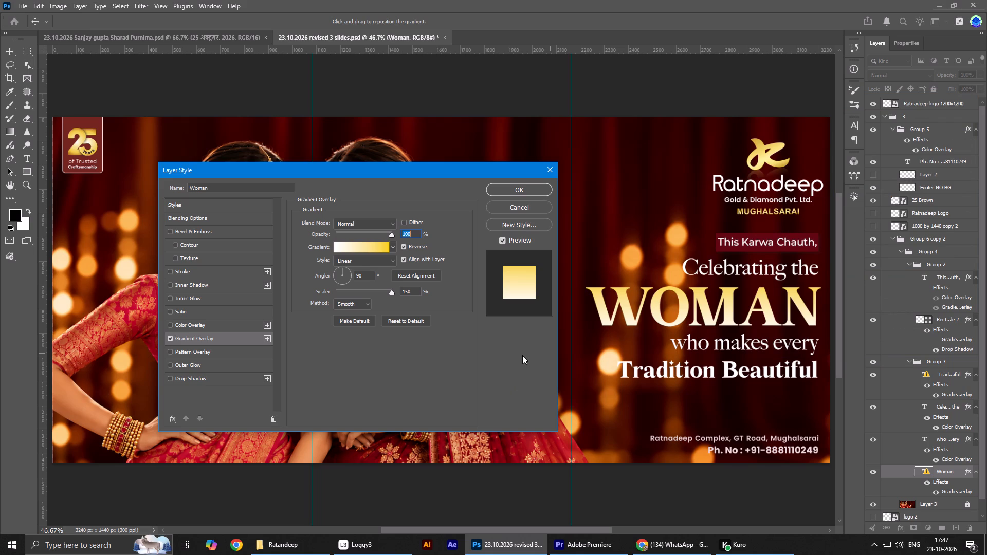
Add a black Drop Shadow to the WOMAN headline with about 48% opacity and a 24 px size.
left_click(221, 378)
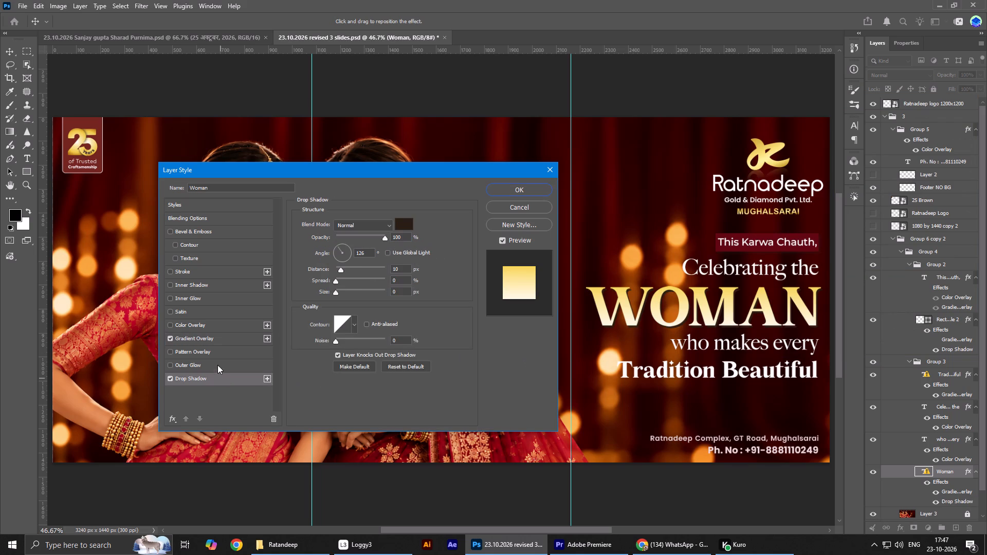
left_click(406, 221)
left_click_drag(503, 418, 502, 422)
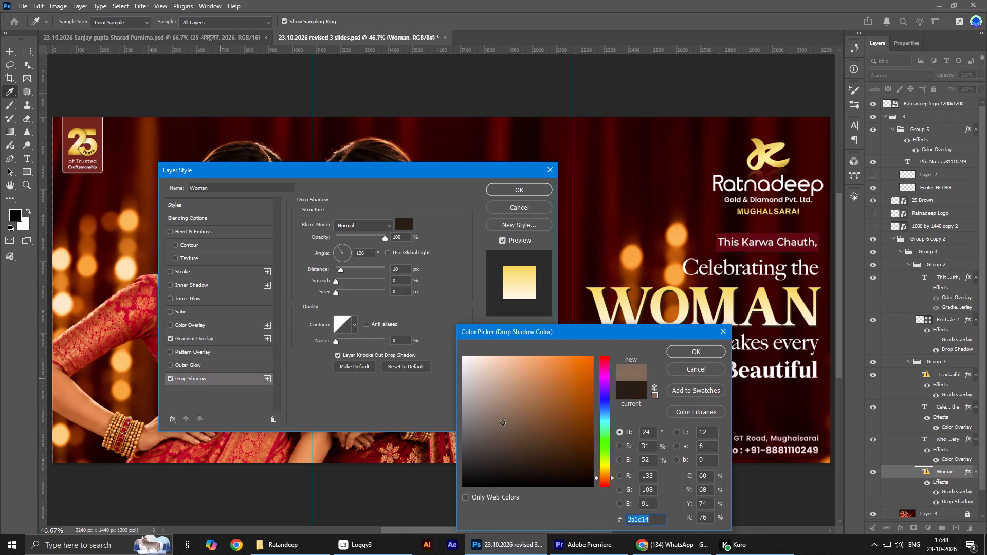
left_click_drag(502, 422, 414, 552)
left_click(691, 358)
left_click(694, 354)
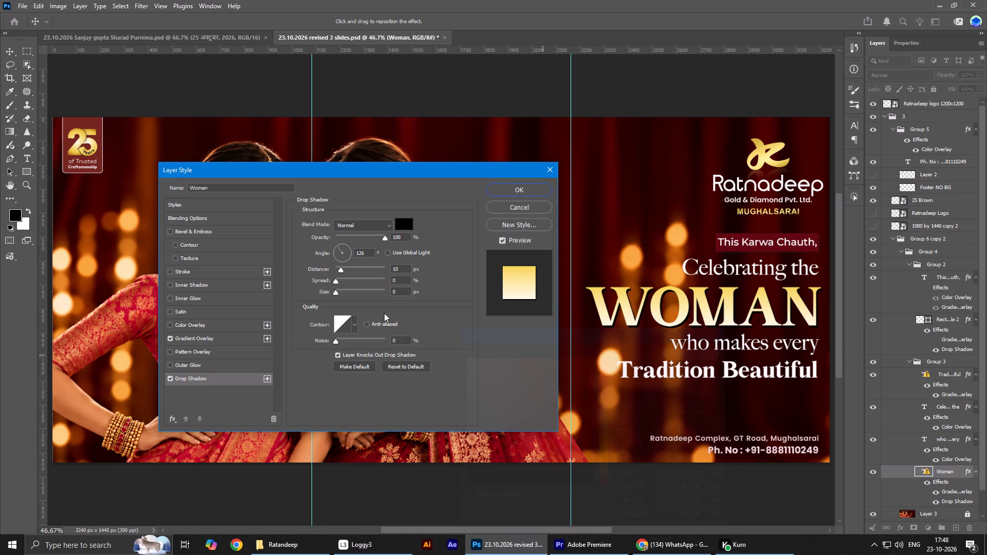
left_click_drag(335, 292, 344, 288)
left_click_drag(381, 239, 346, 242)
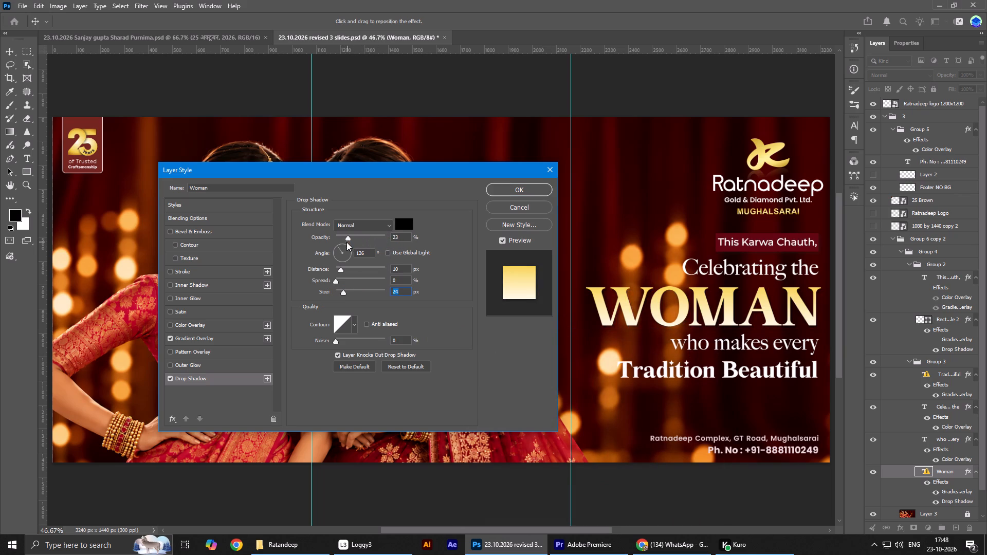
left_click_drag(346, 242, 360, 242)
left_click(537, 185)
Scale the "Tradition Beautiful" line down to about 95.6%, keeping its right edge in place, and nudge it slightly upward.
left_click(690, 373)
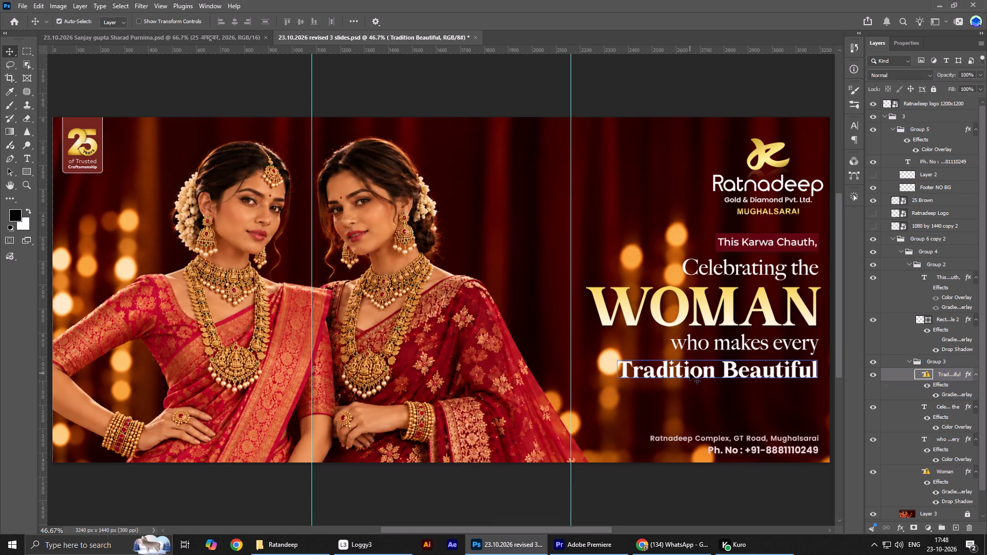
key("ctrl+t")
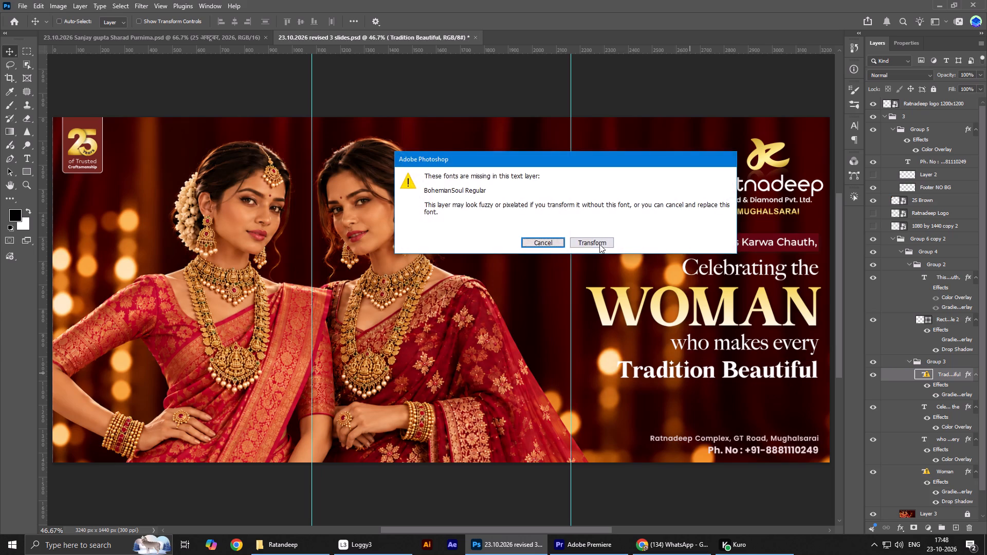
left_click(599, 244)
left_click_drag(617, 368, 626, 367)
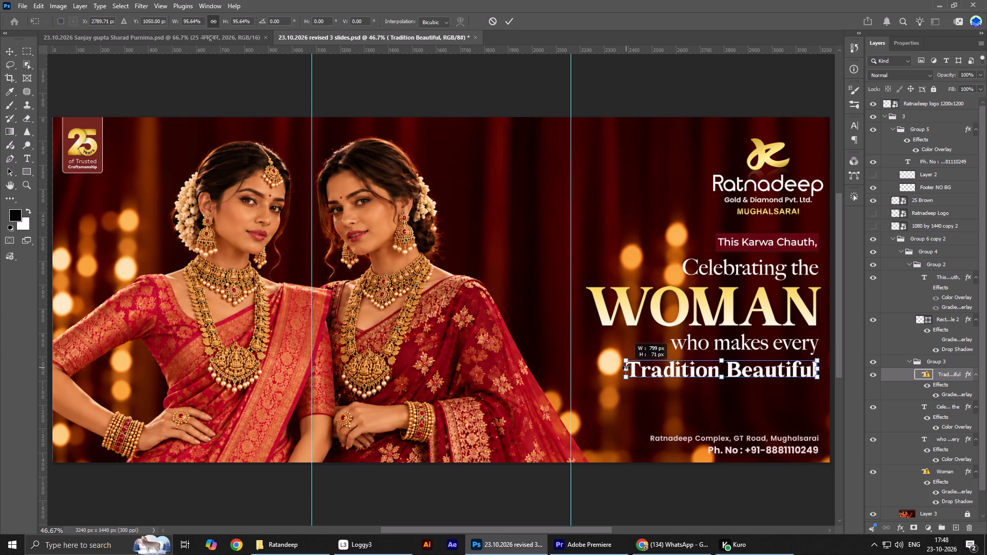
left_click_drag(626, 367, 627, 366)
key("Return")
key("Up")
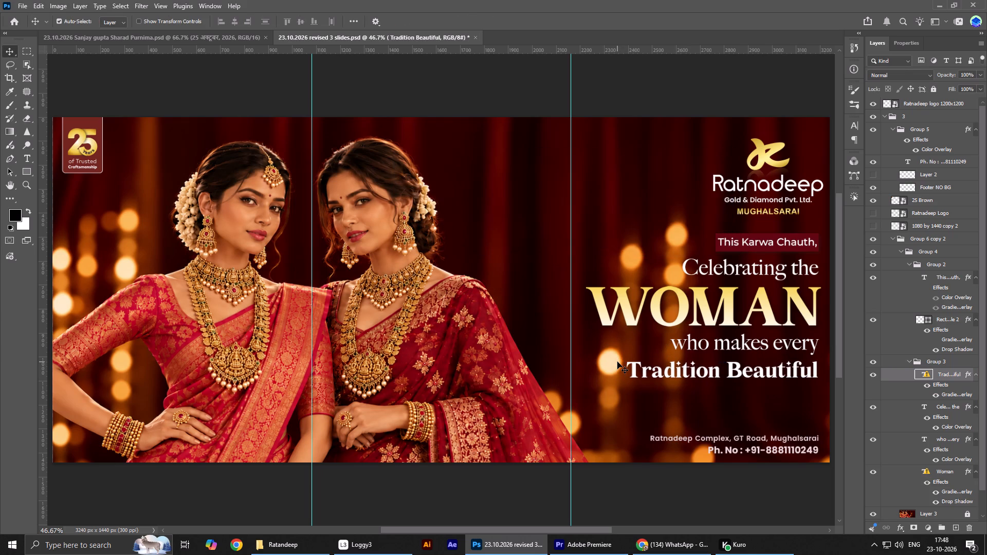
key("Up")
key("ctrl+0")
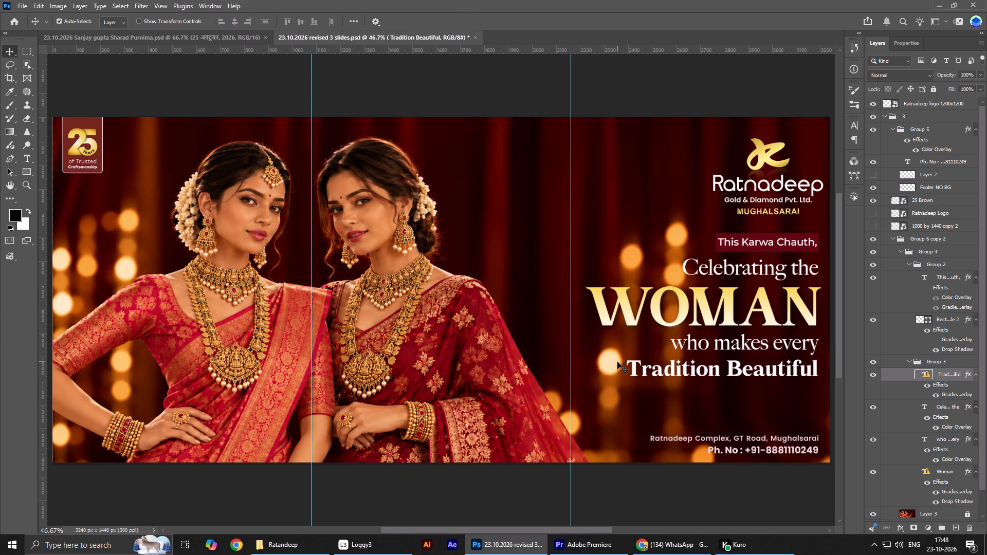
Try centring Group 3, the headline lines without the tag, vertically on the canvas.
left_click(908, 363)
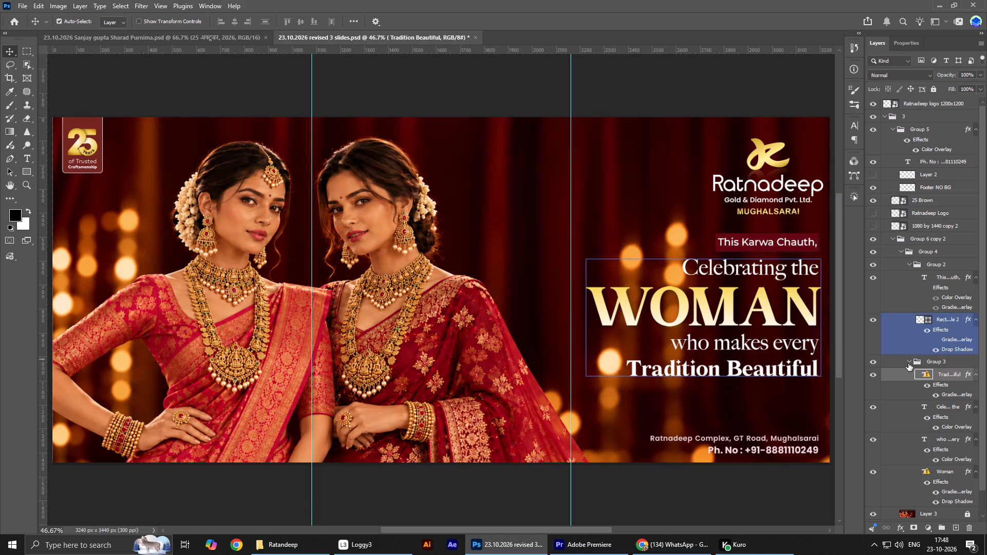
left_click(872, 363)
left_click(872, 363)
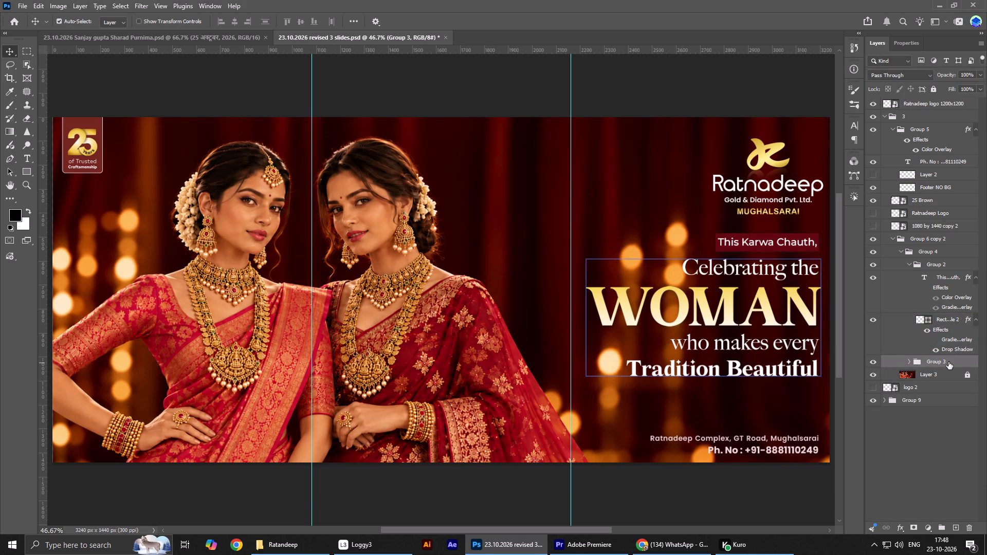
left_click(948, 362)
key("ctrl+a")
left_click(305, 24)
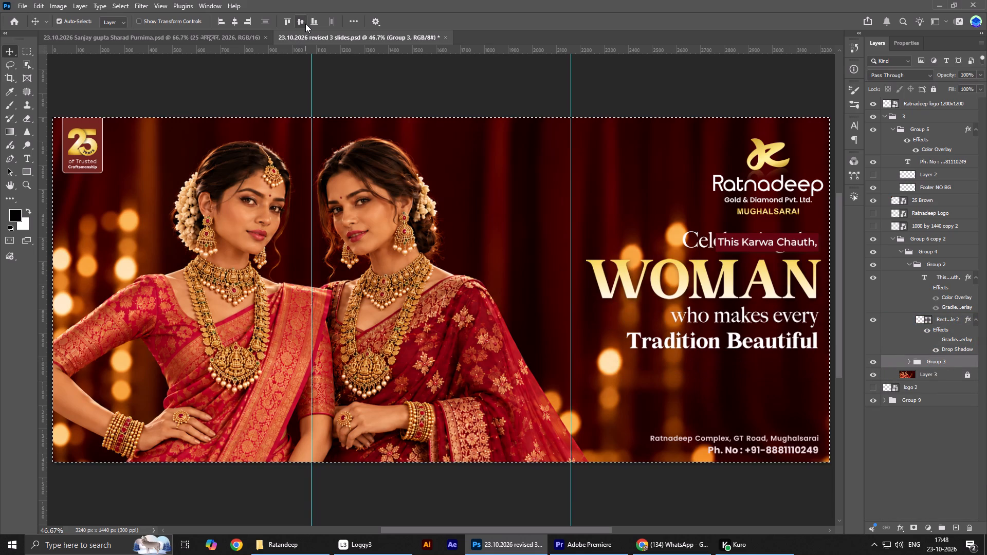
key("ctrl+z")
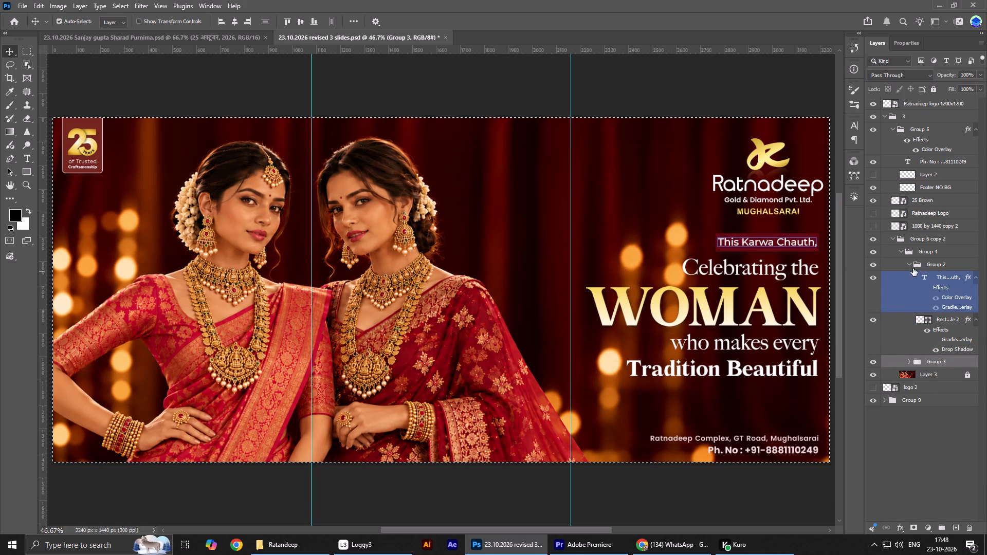
Centre Group 4, the whole tag and headline block, vertically on the canvas.
left_click(903, 255)
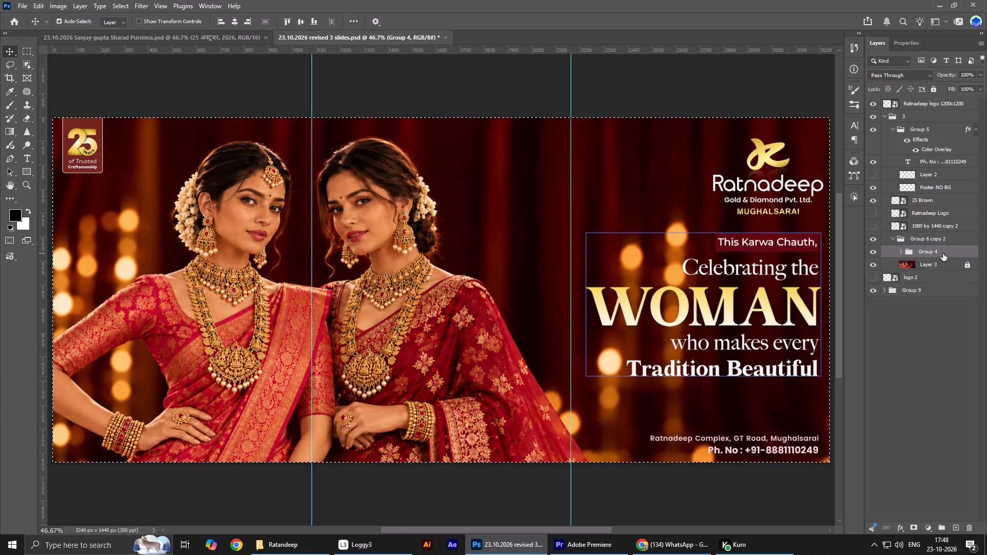
left_click(943, 253)
triple_click(303, 18)
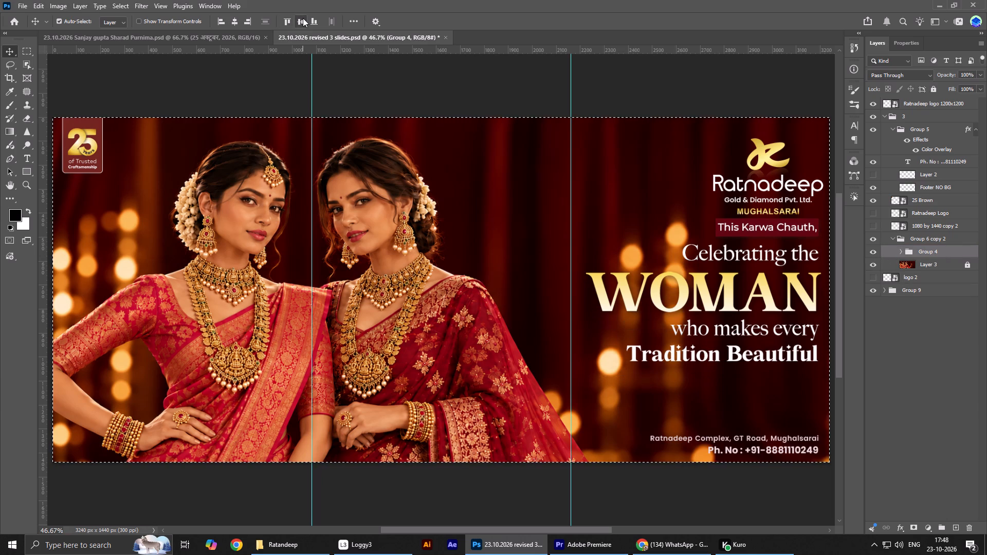
key("ctrl+d")
Move the Group 4 text block down by 90 px to leave space beneath the logo.
key("shift+Down")
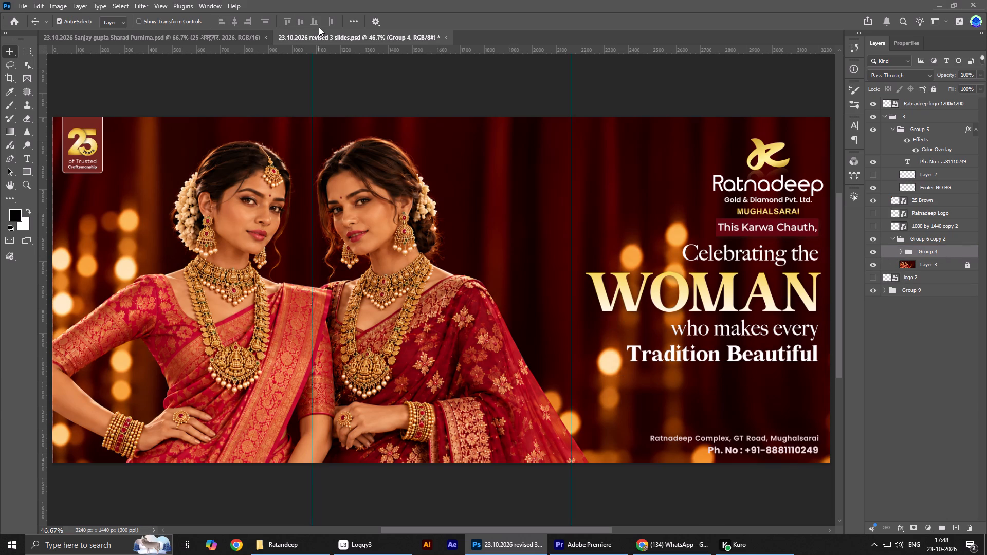
key("shift+Down")
key("shift+Down")
key("shift+Down")
key("shift+Down")
key("shift+Down")
key("shift+Down")
key("shift+Down")
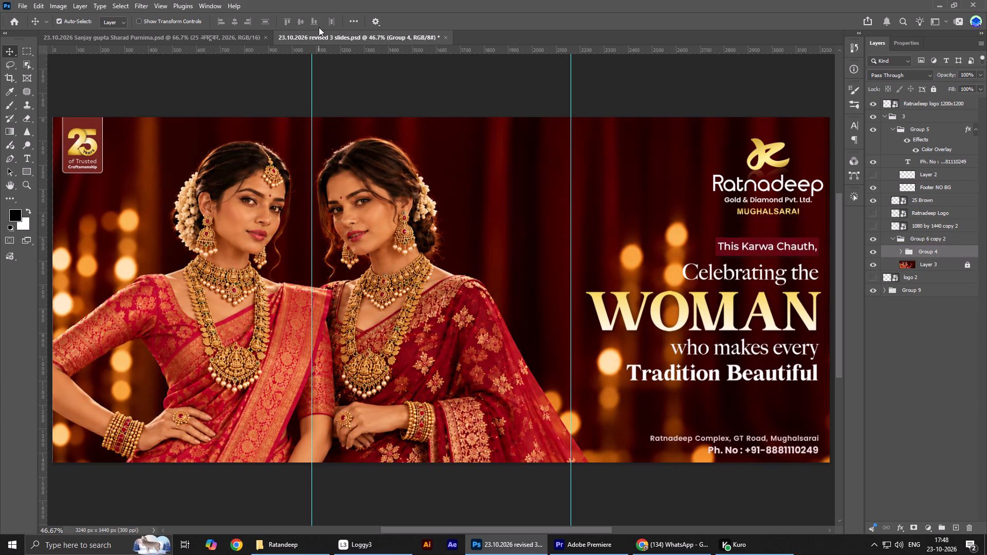
key("shift+Down")
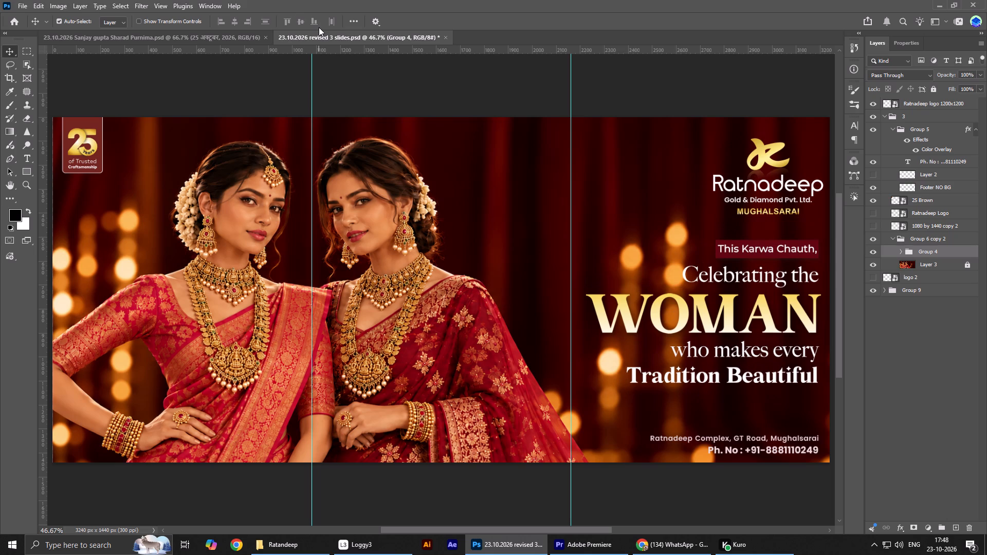
Nudge the Ratnadeep logo left by 10 px.
left_click(771, 152)
key("shift+Left")
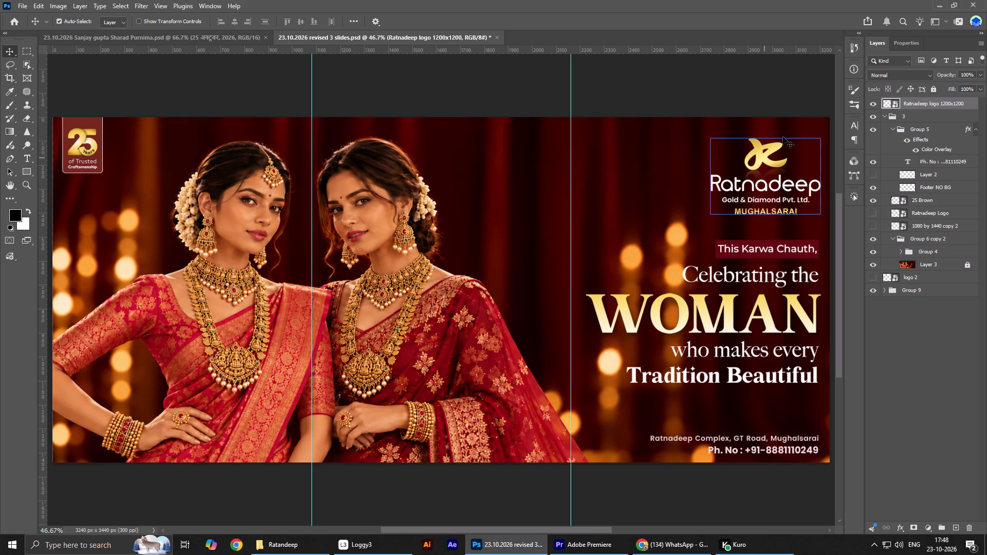
scroll(762, 164, "down", 6, "alt")
key("ctrl+0")
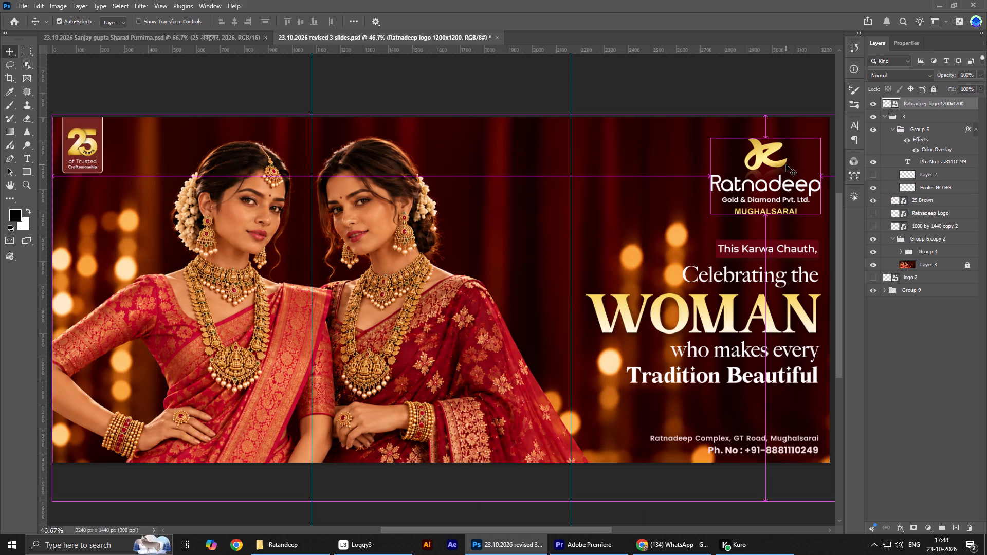
Align the right edges of the Ratnadeep logo and the Group 4 text block.
left_click(770, 153)
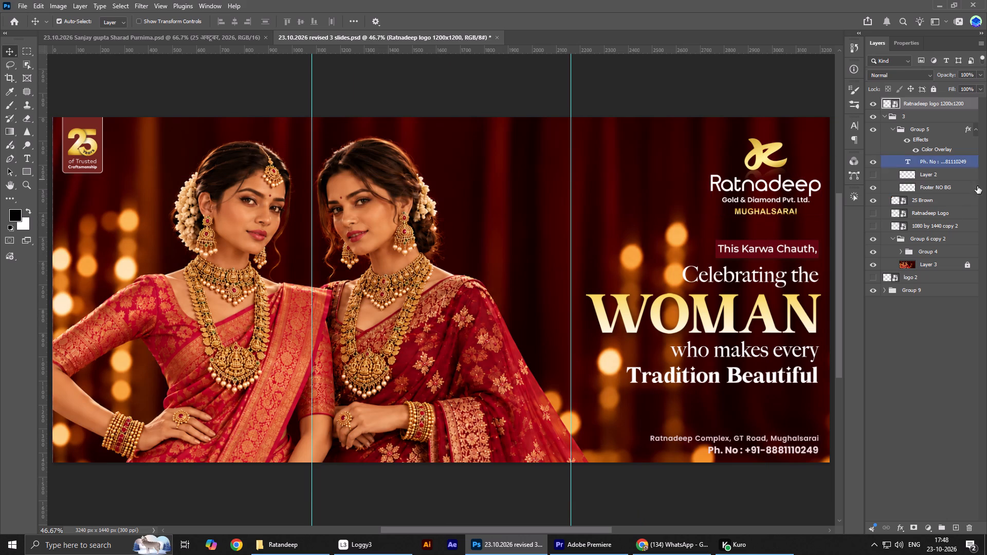
left_click(927, 254, "ctrl")
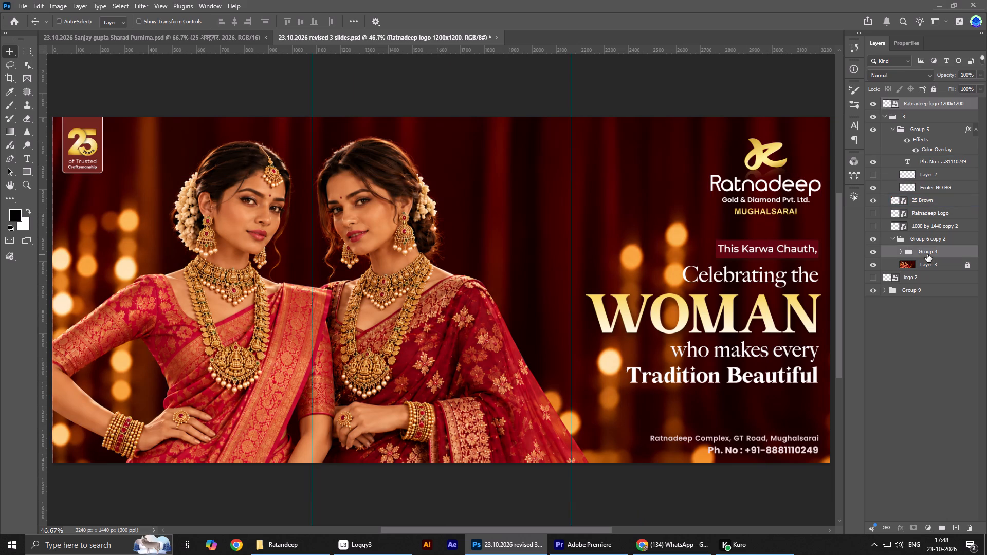
left_click(249, 26)
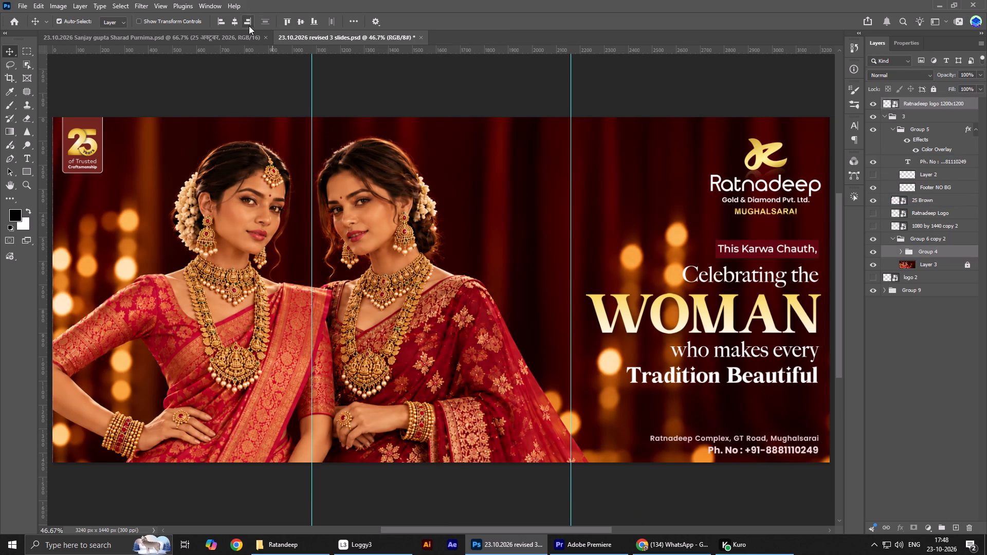
Save the banner document with the aligned logo and text block.
left_click(715, 96)
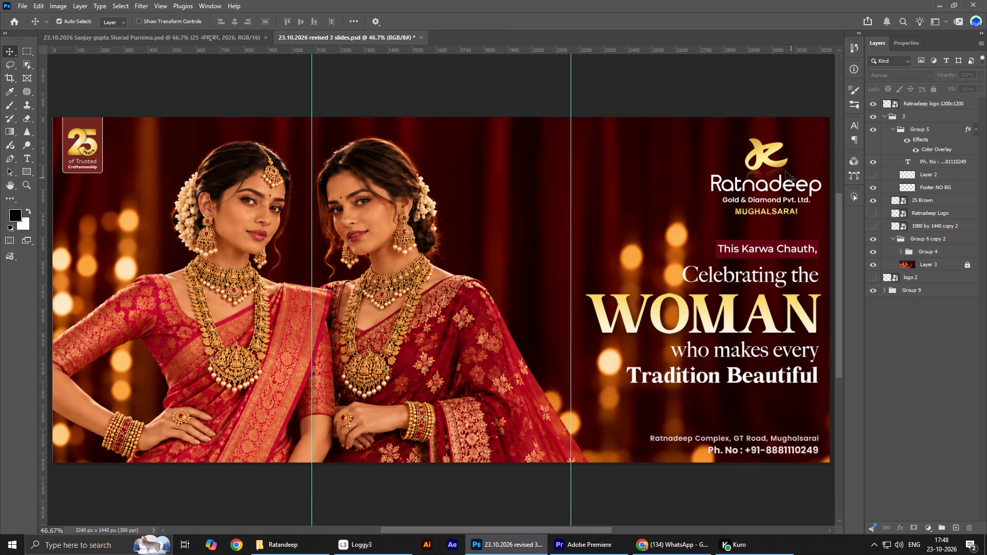
left_click(776, 161)
scroll(677, 237, "down", 4, "alt")
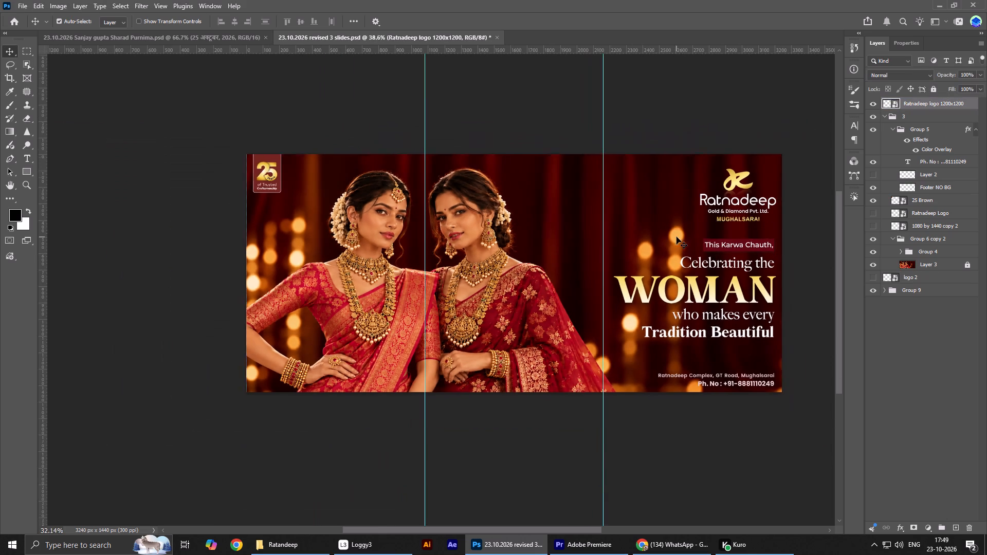
key("ctrl+0")
key("ctrl+s")
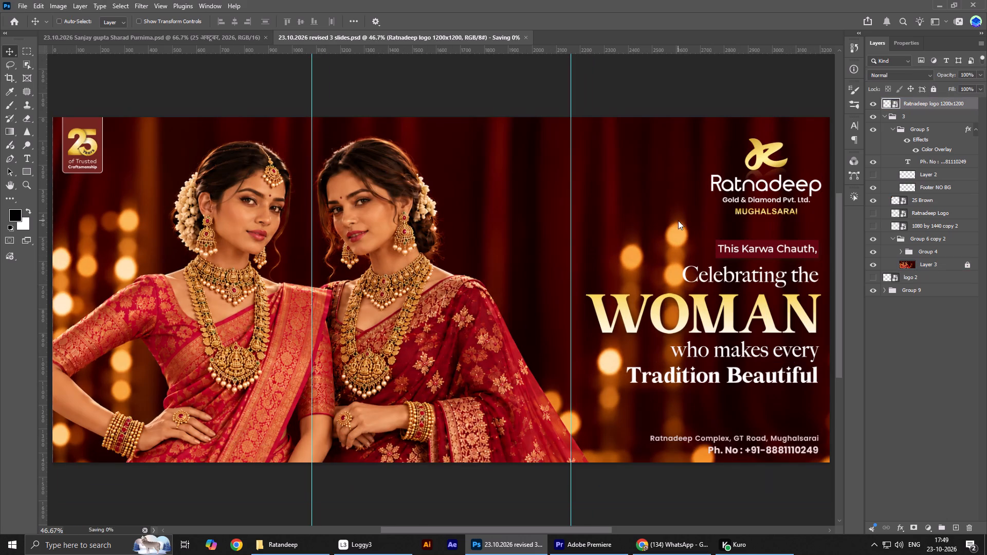
Hide the layer effects, including the Color Overlay, on Group 5 with the address and phone number.
left_click(761, 448)
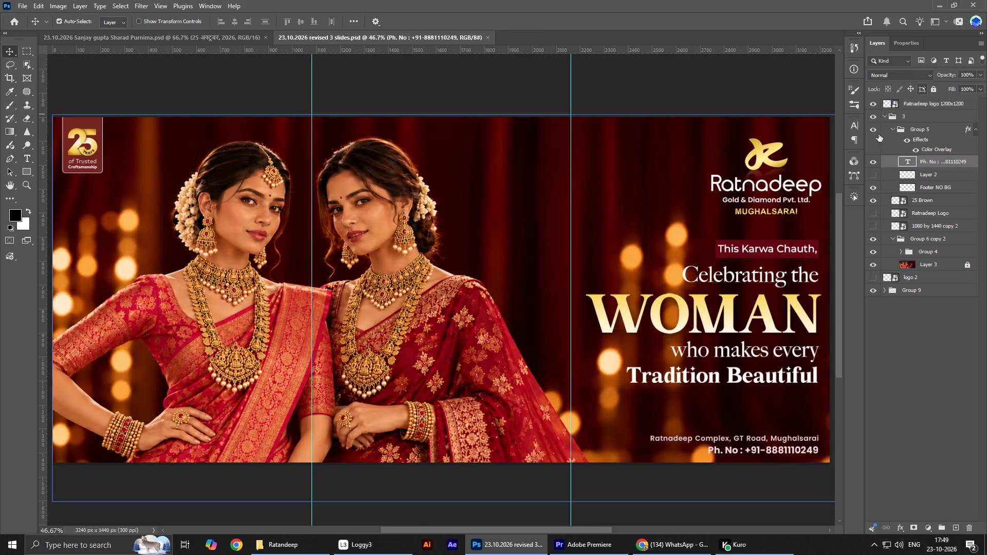
left_click(938, 151)
left_click(906, 140)
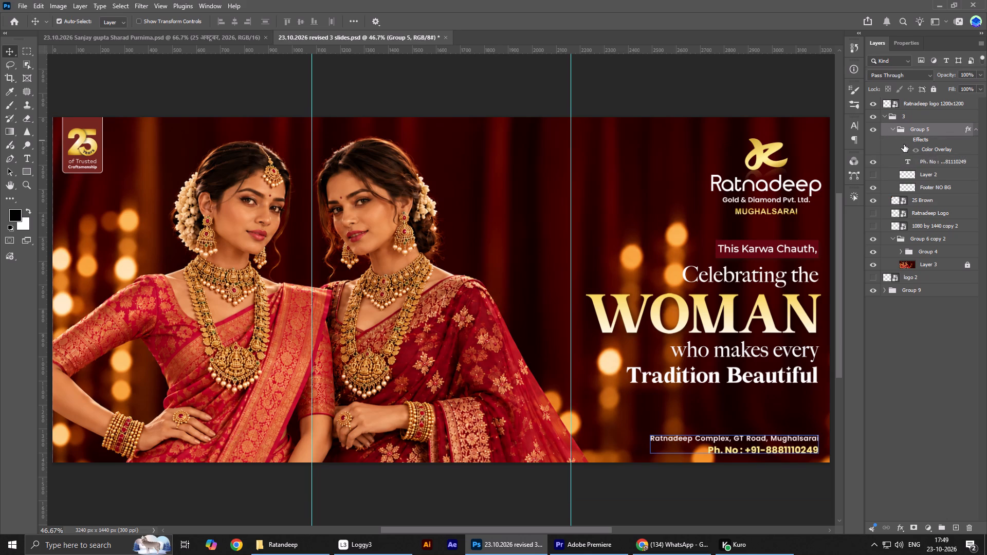
left_click(728, 409)
Unlock the Layer 3 background photo and place a black Solid Color fill layer directly beneath it.
left_click(941, 267)
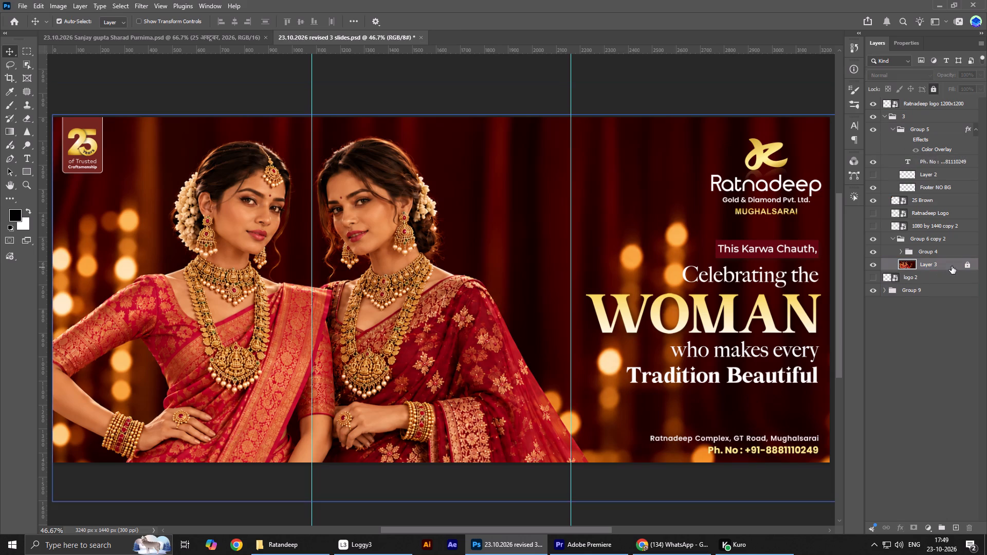
left_click(967, 267)
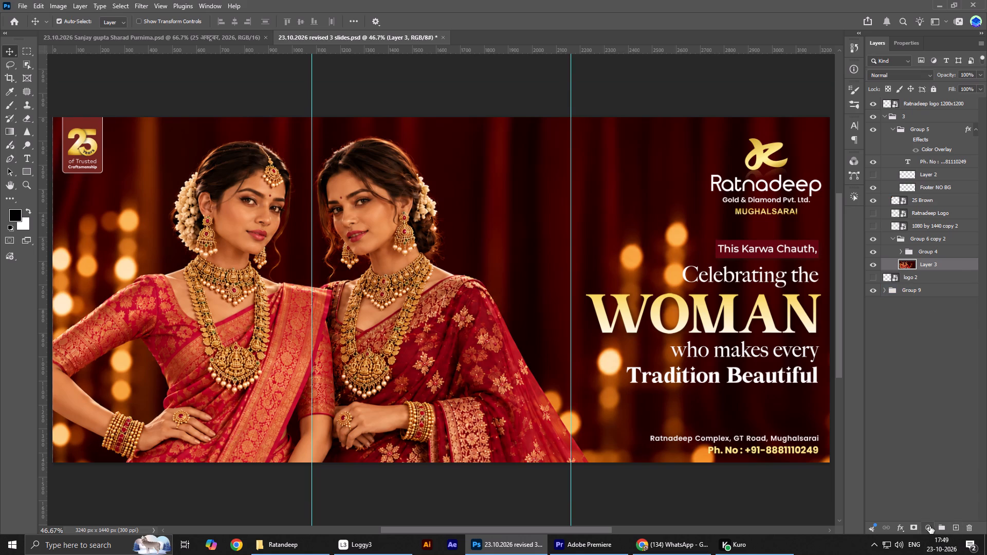
left_click(930, 526)
left_click(938, 502)
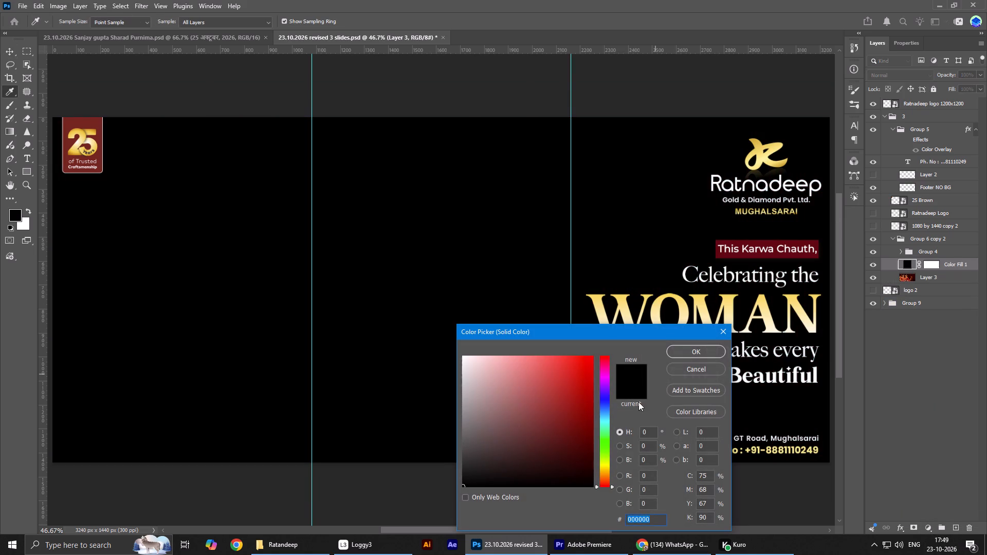
left_click(671, 355)
left_click_drag(960, 268, 950, 280)
Recolour the solid fill layer with the dark maroon sampled from the background around the phone number.
scroll(557, 386, "down", 6)
scroll(740, 410, "up", 12, "alt")
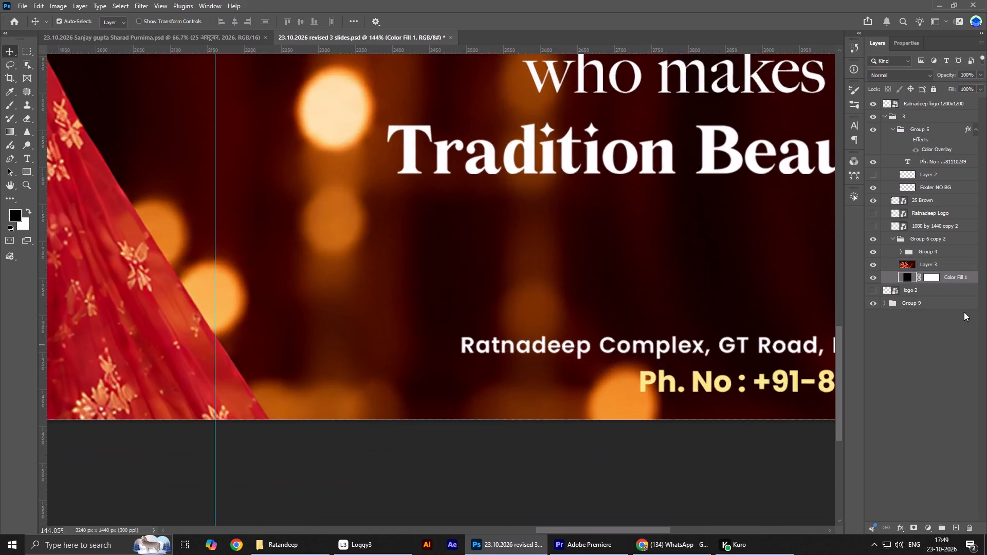
double_click(909, 281)
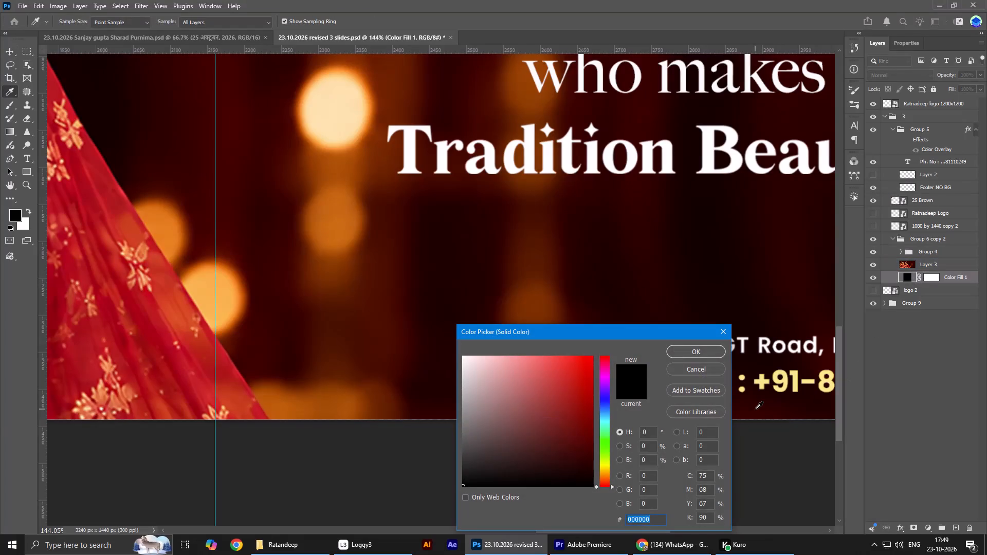
left_click(755, 409)
left_click(750, 396)
left_click(747, 398)
left_click(711, 345)
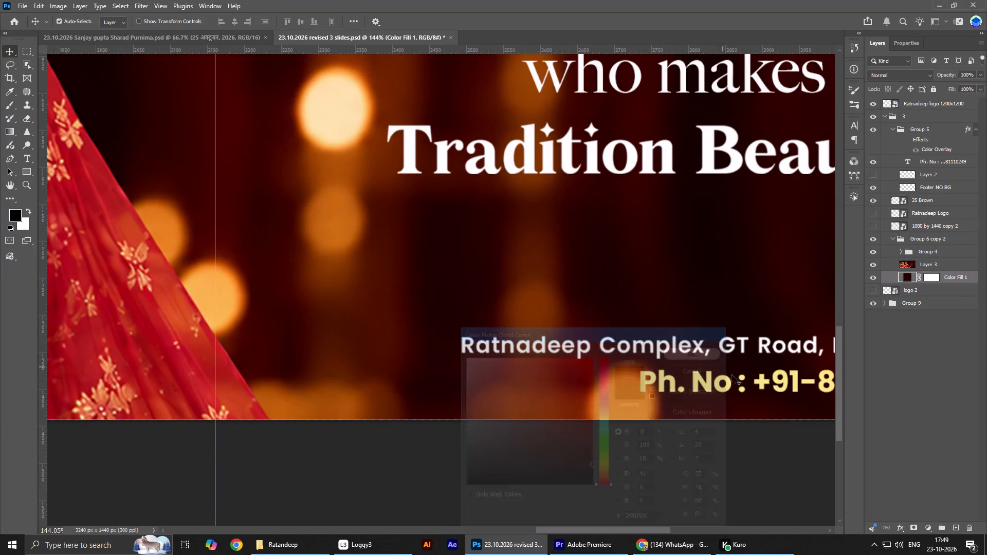
Add a layer mask to the Layer 3 photo.
left_click(929, 261)
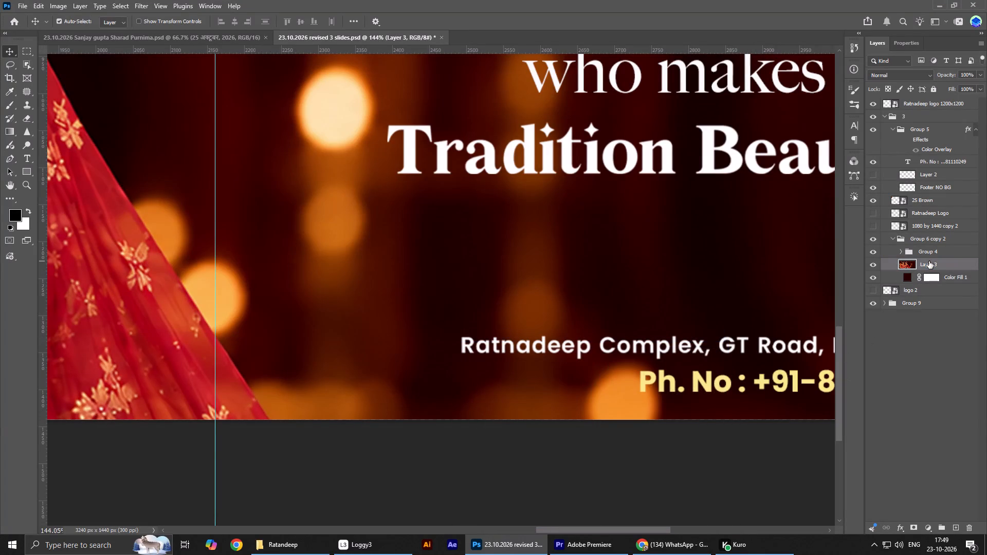
left_click(915, 523)
Mask out the orange bokeh light behind the start of the phone number using a soft black 17% opacity Brush.
key("b")
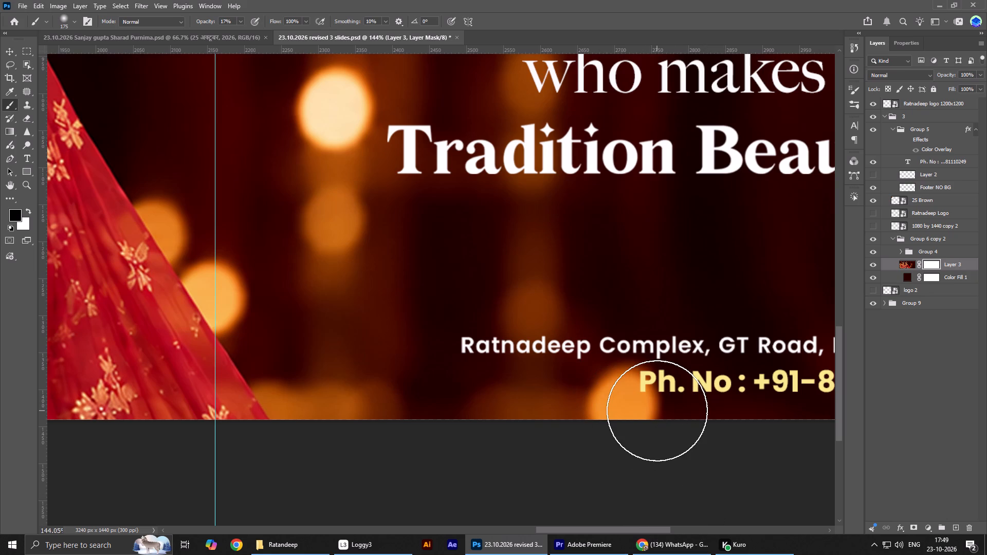
left_click_drag(642, 397, 622, 425)
left_click(630, 417)
left_click(630, 409)
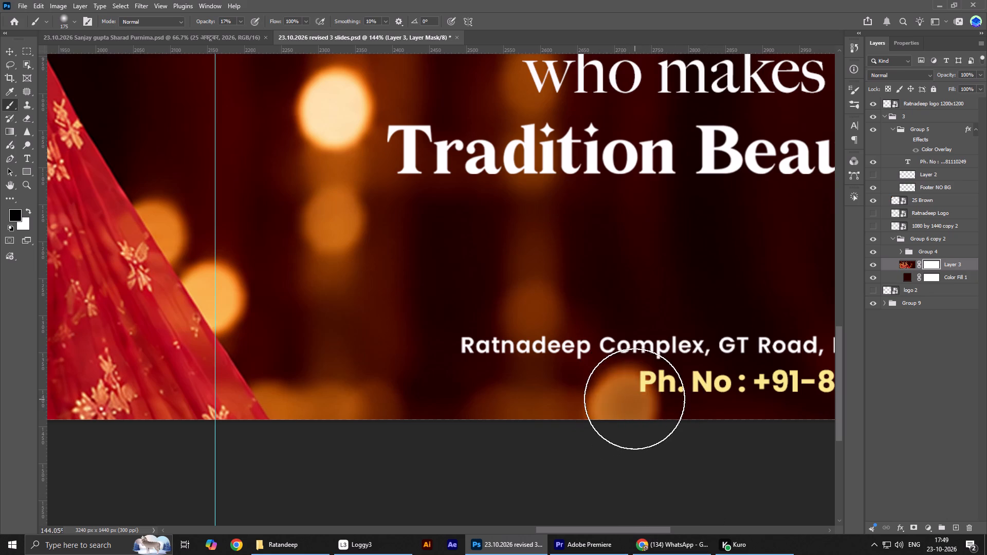
left_click_drag(631, 399, 653, 397)
left_click_drag(646, 397, 638, 409)
left_click_drag(622, 405, 645, 406)
left_click_drag(627, 405, 649, 403)
left_click_drag(624, 402, 633, 401)
left_click_drag(639, 398, 648, 397)
left_click_drag(630, 394, 642, 392)
left_click_drag(586, 395, 628, 404)
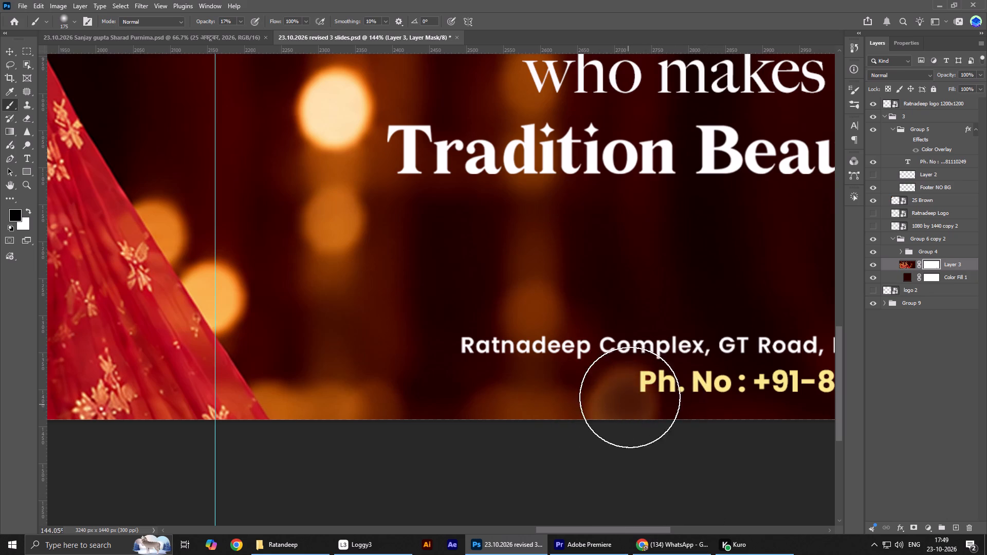
left_click_drag(624, 398, 649, 403)
left_click_drag(637, 399, 658, 402)
left_click_drag(627, 401, 663, 403)
left_click_drag(631, 401, 689, 403)
left_click_drag(659, 396, 675, 399)
left_click_drag(647, 397, 677, 397)
left_click_drag(607, 405, 692, 416)
left_click_drag(648, 409, 717, 410)
left_click_drag(636, 410, 696, 405)
left_click_drag(624, 402, 626, 402)
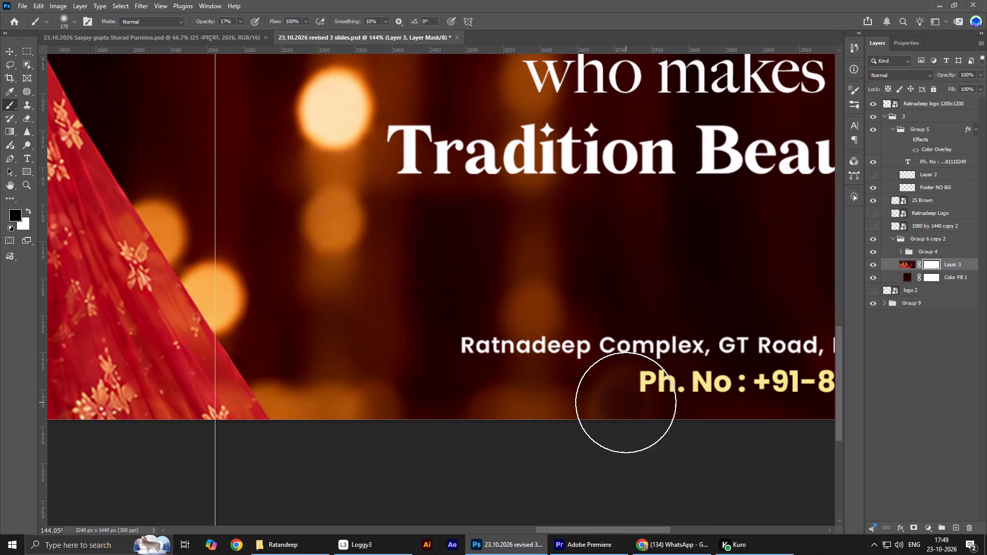
left_click_drag(626, 402, 680, 394)
left_click_drag(614, 398, 638, 392)
left_click_drag(616, 390, 652, 382)
left_click_drag(604, 381, 639, 376)
left_click_drag(624, 376, 652, 379)
left_click_drag(610, 382, 652, 381)
left_click_drag(593, 374, 625, 369)
left_click_drag(603, 378, 666, 382)
left_click_drag(626, 402, 638, 399)
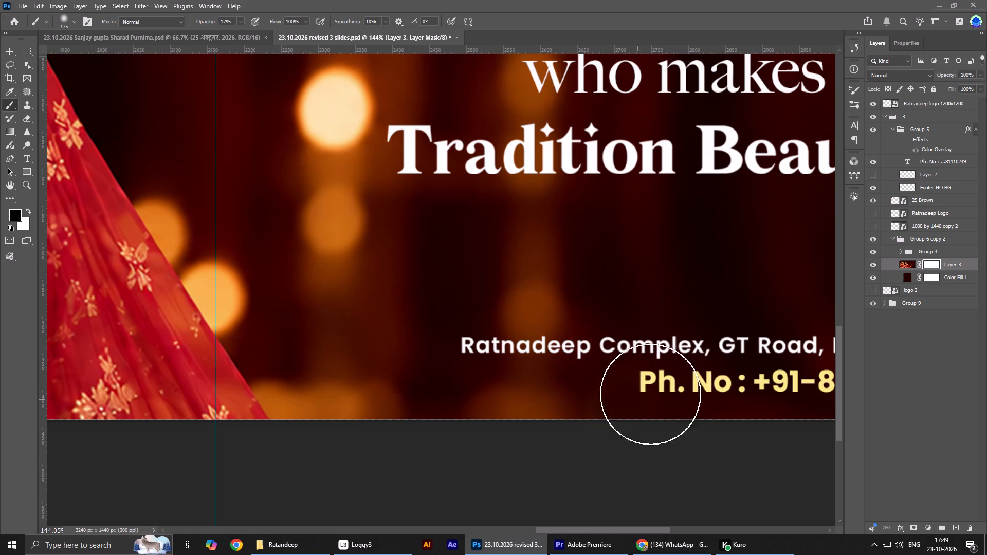
Extend the soft black masking along the photo's bottom edge beneath the phone number to blend the background evenly.
left_click_drag(604, 409, 647, 408)
left_click_drag(579, 413, 615, 405)
left_click_drag(595, 399, 667, 391)
left_click_drag(634, 394, 661, 390)
left_click_drag(614, 405, 699, 382)
left_click_drag(635, 389, 713, 400)
left_click_drag(673, 411, 762, 418)
left_click_drag(712, 418, 754, 418)
left_click_drag(721, 424, 794, 427)
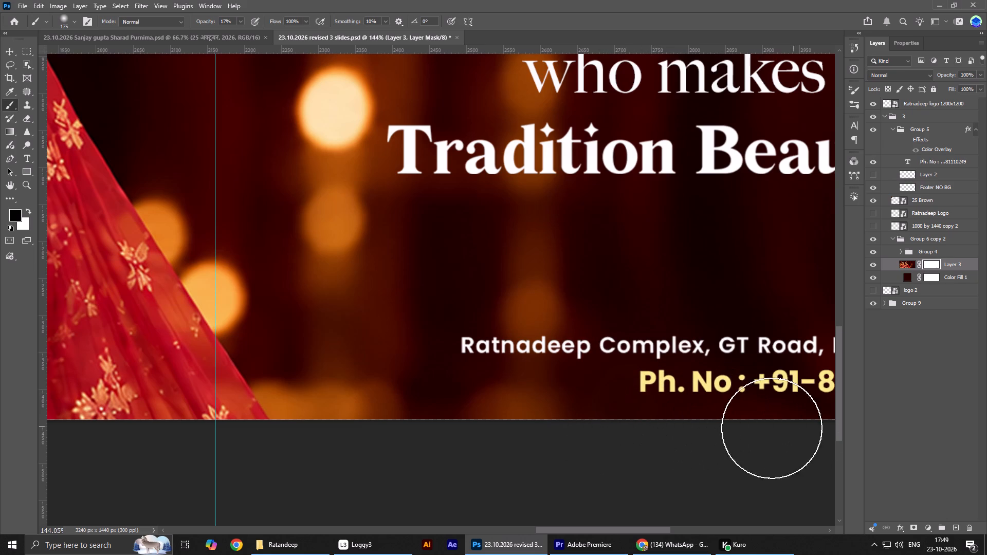
left_click_drag(771, 433, 785, 443)
key("ctrl+0")
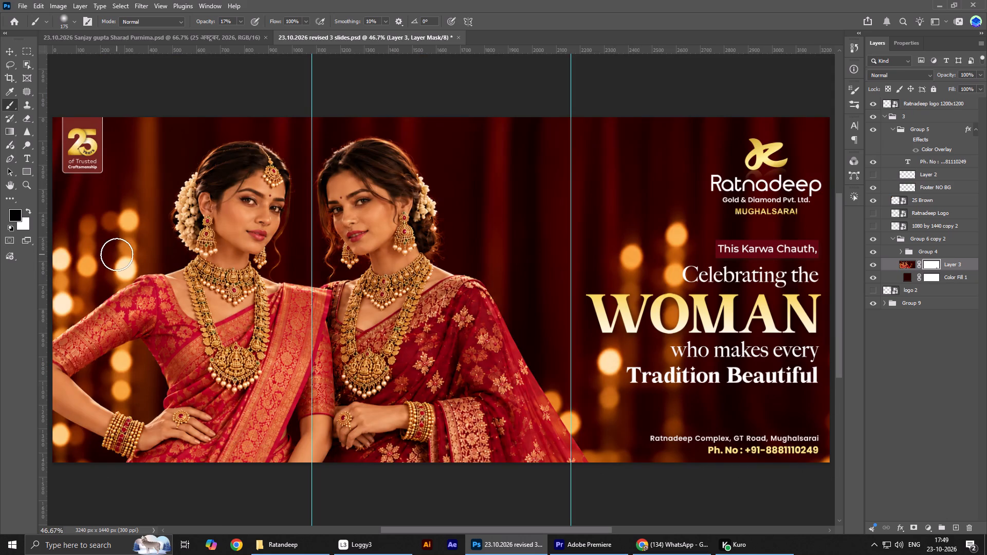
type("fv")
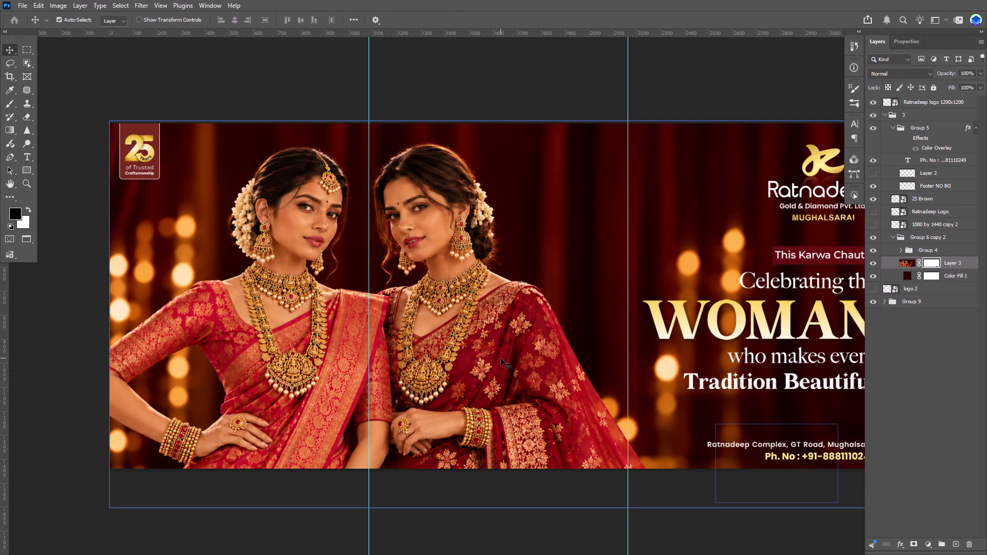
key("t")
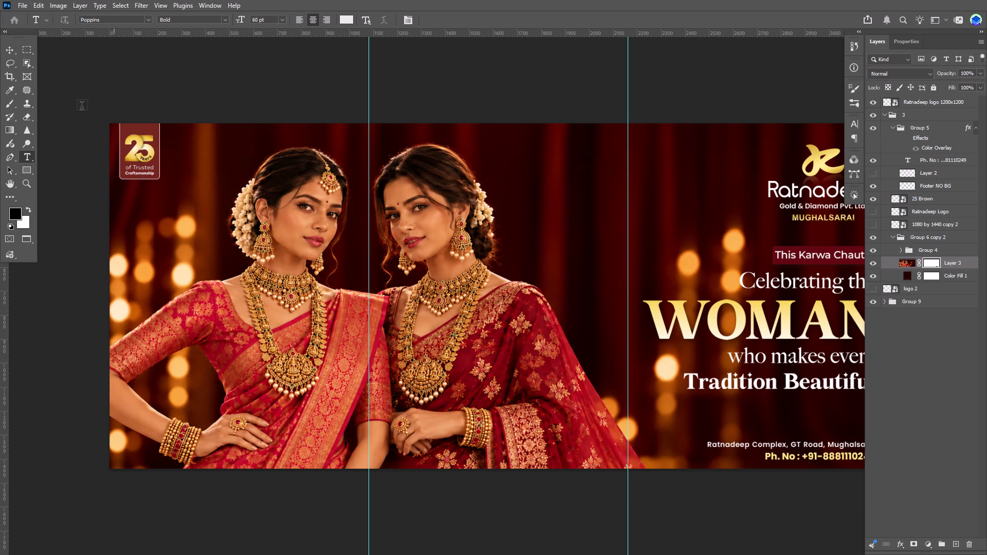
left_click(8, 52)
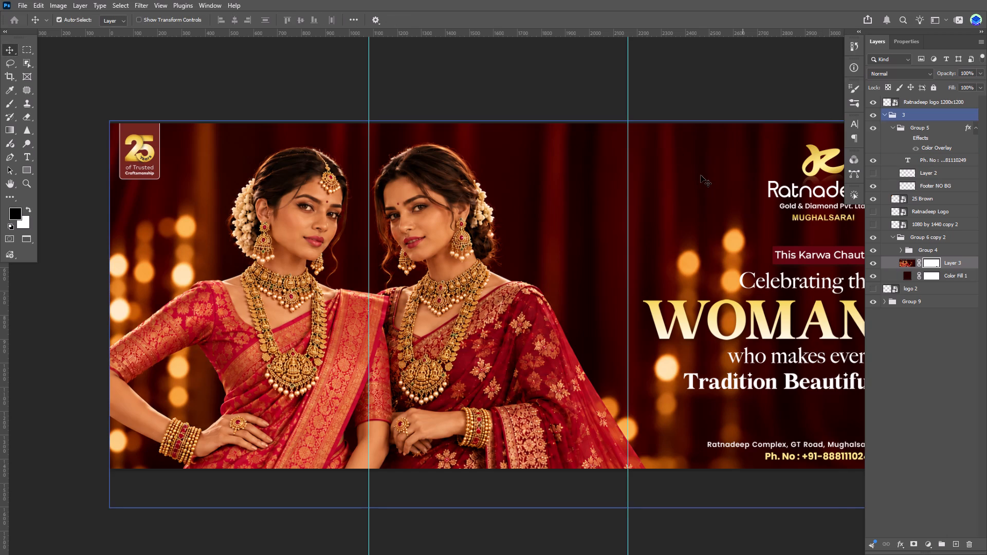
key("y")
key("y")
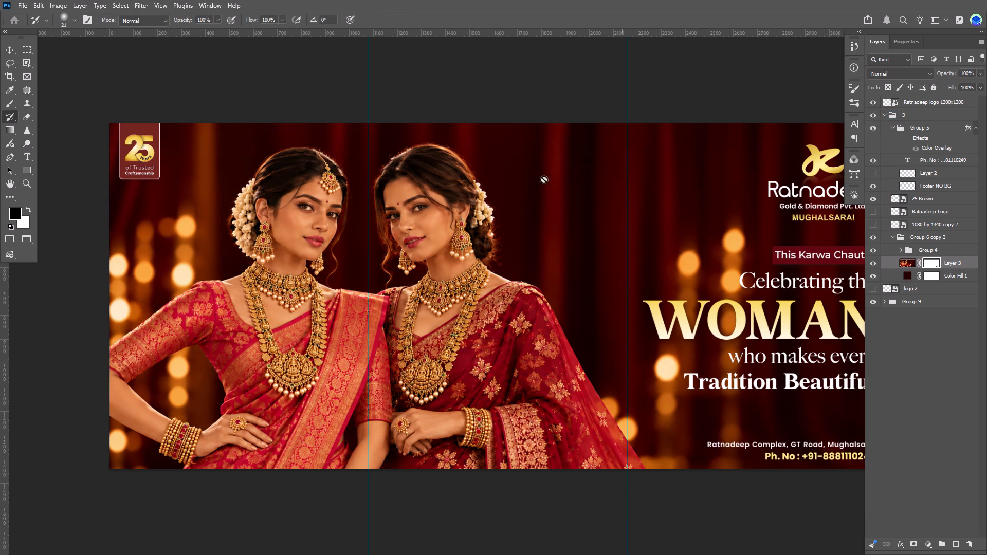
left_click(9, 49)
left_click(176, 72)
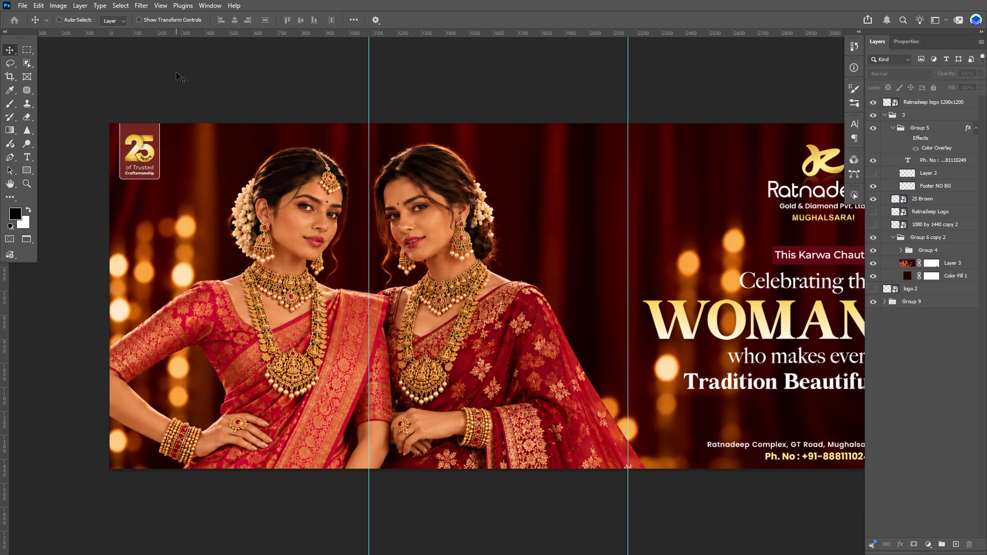
Clear any selection and save the banner document.
key("ctrl+a")
key("ctrl+d")
key("ctrl+s")
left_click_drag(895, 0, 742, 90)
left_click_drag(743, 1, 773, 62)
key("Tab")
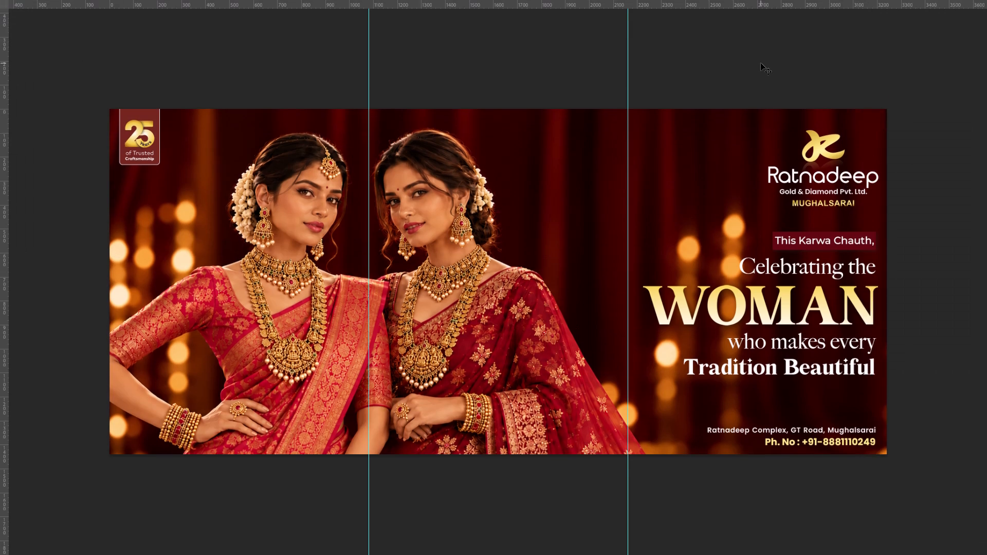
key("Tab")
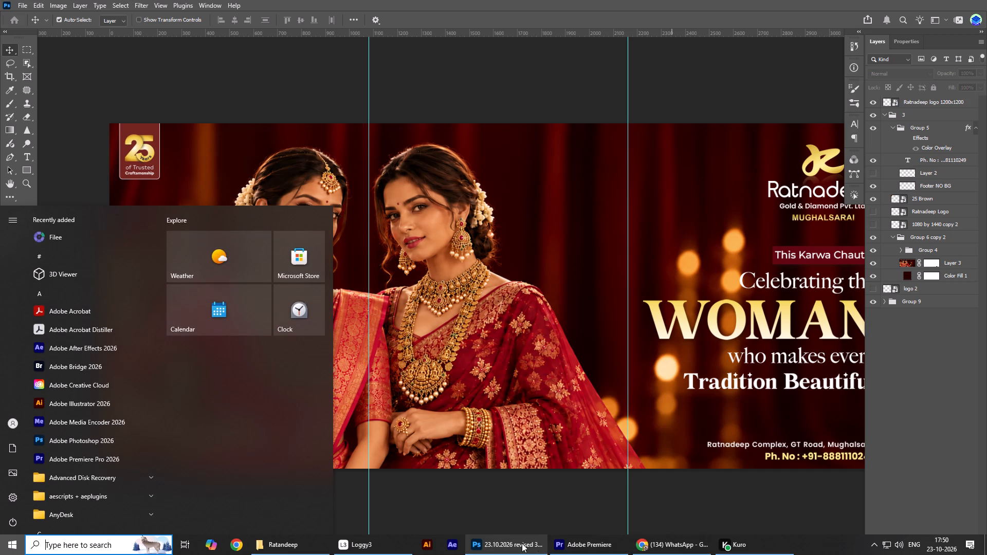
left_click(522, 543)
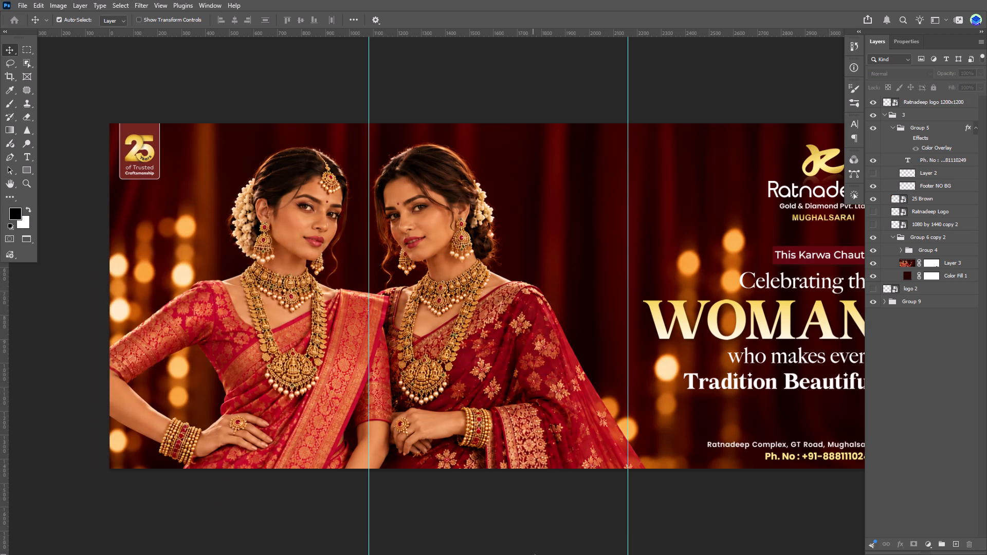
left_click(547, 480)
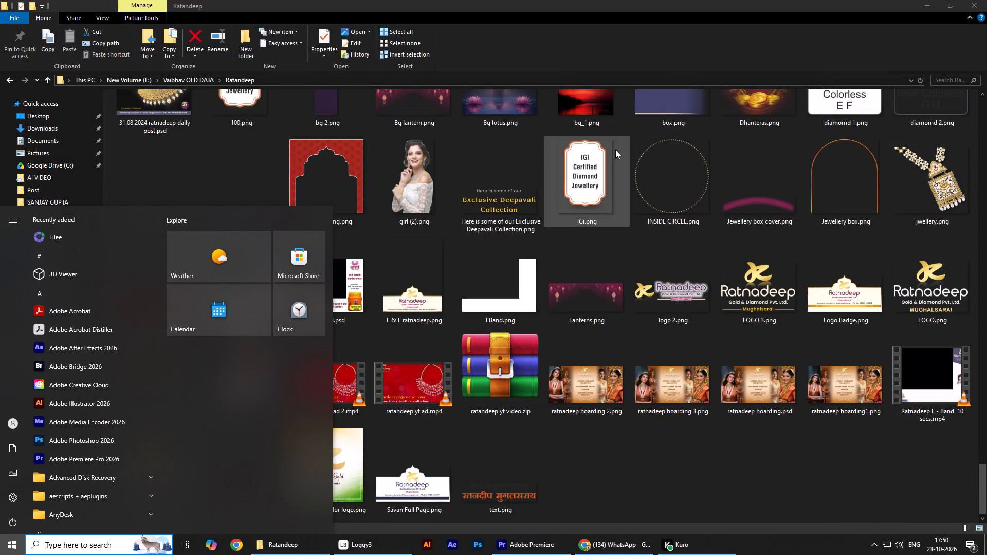
Reopen 23.10.2026 revised 3 slides.psd in Photoshop from the Downloads folder.
scroll(496, 195, "up", 2)
scroll(496, 195, "down", 1)
scroll(496, 195, "up", 15)
left_click(496, 196)
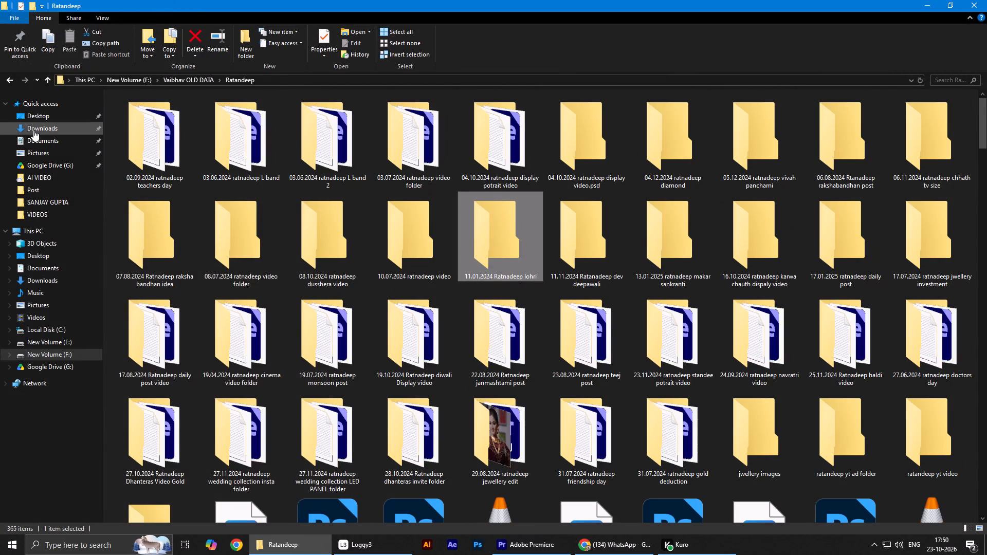
left_click(30, 125)
double_click(174, 153)
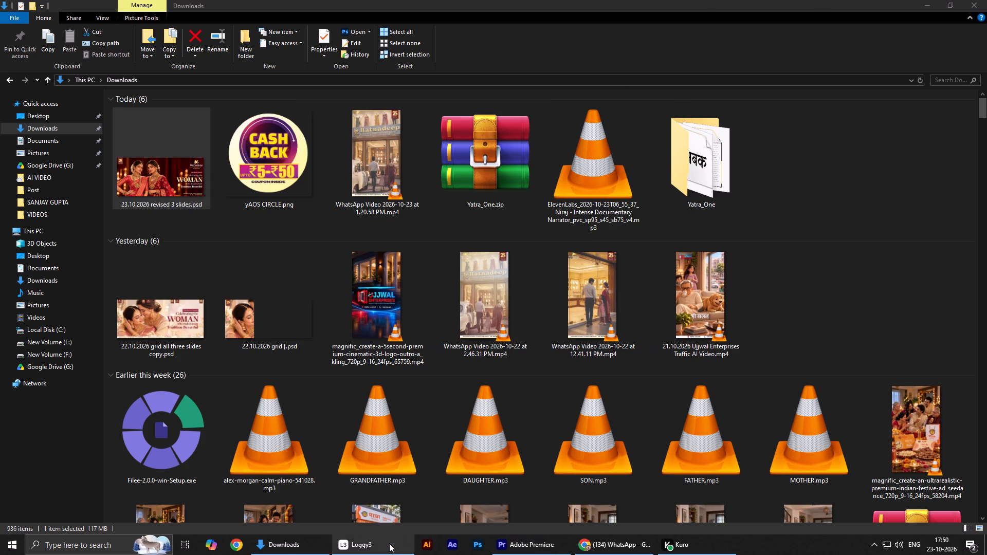
left_click(389, 543)
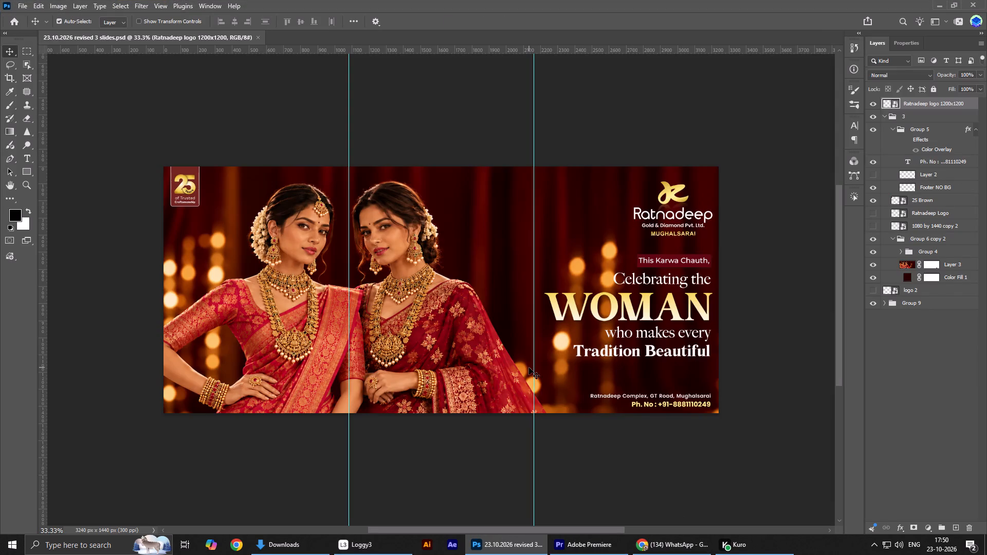
scroll(529, 367, "down", 6, "alt")
key("ctrl+0")
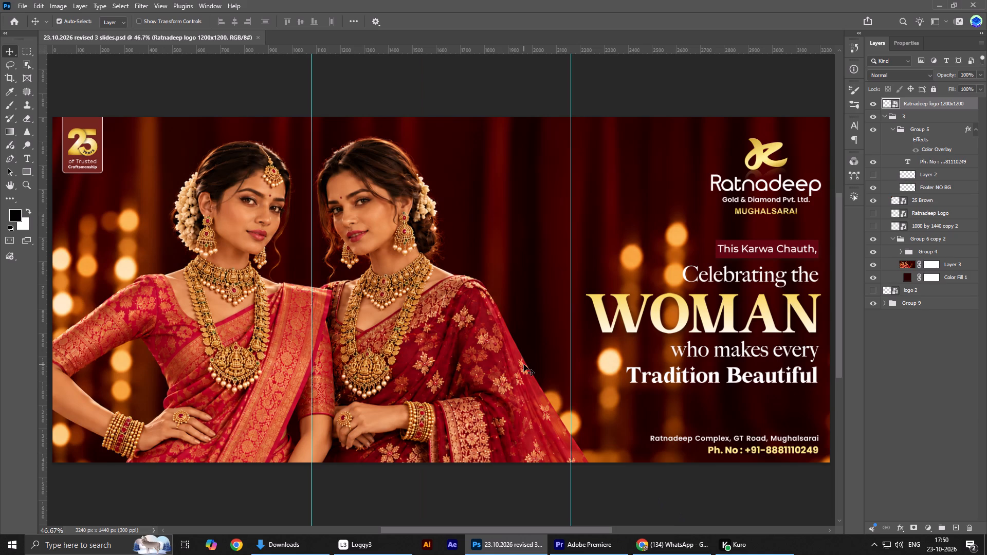
Examine the two women's photo up close and the overall banner composition at full view.
left_click(788, 255)
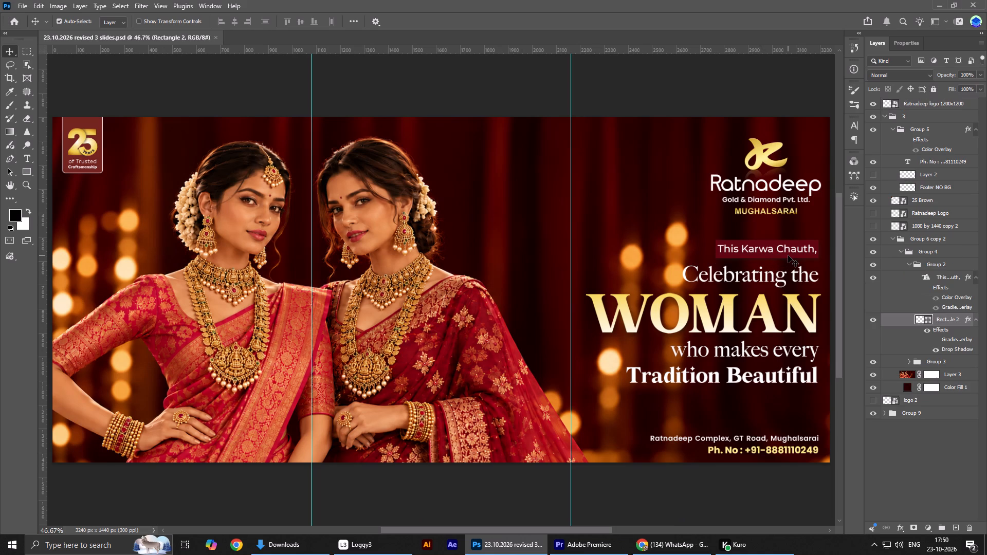
scroll(686, 261, "down", 6, "alt")
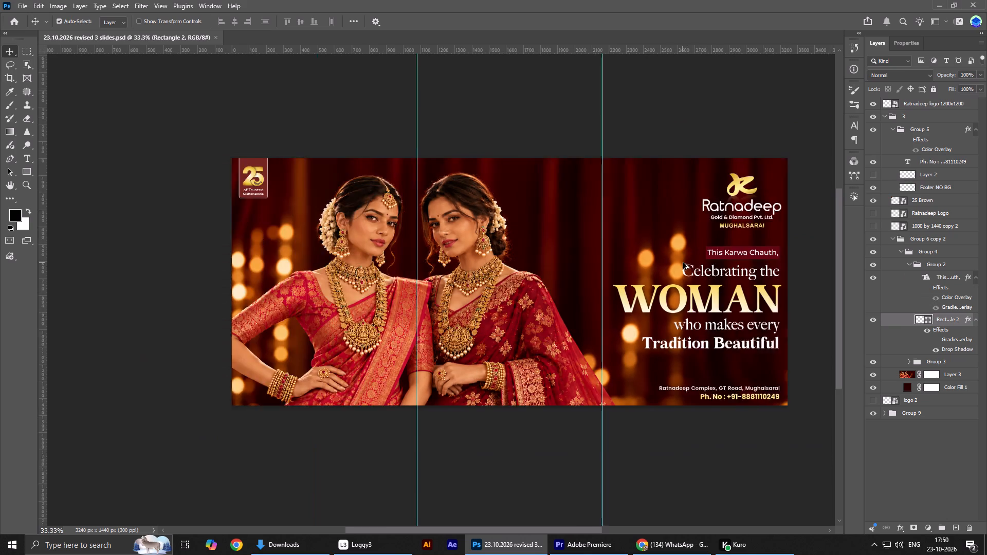
key("ctrl+0")
scroll(262, 226, "up", 6, "alt")
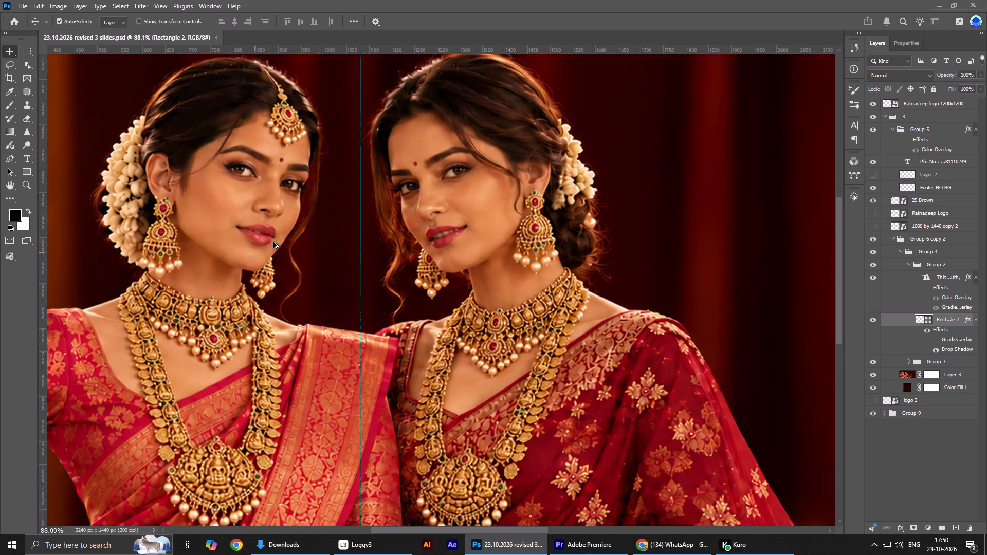
scroll(273, 242, "up", 5, "alt")
scroll(320, 229, "down", 5, "alt")
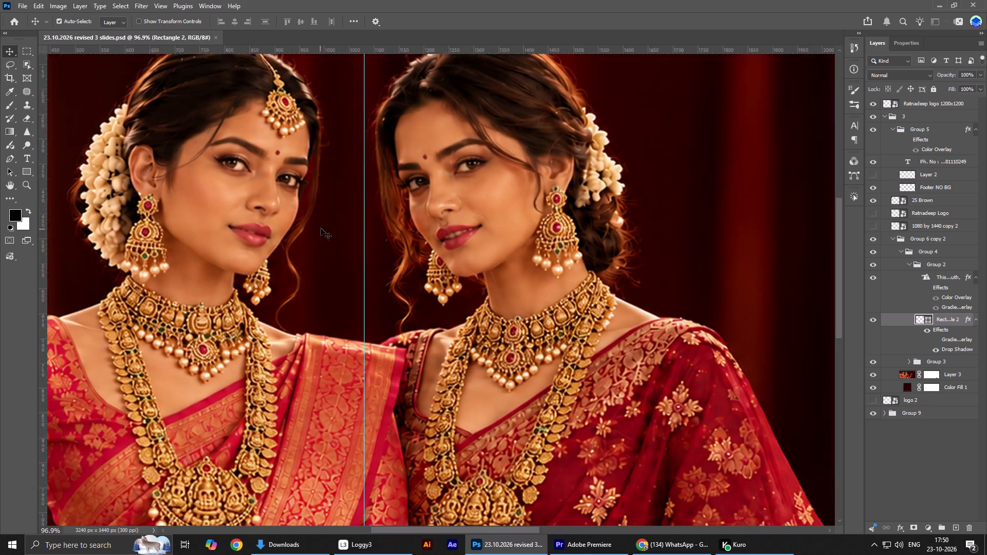
key("ctrl+0")
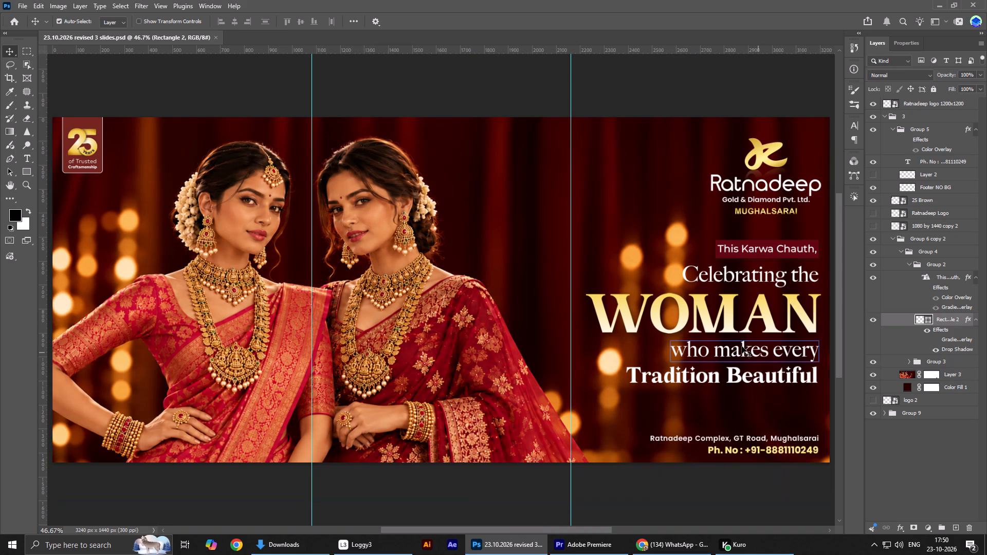
scroll(298, 212, "down", 5, "alt")
key("ctrl+0")
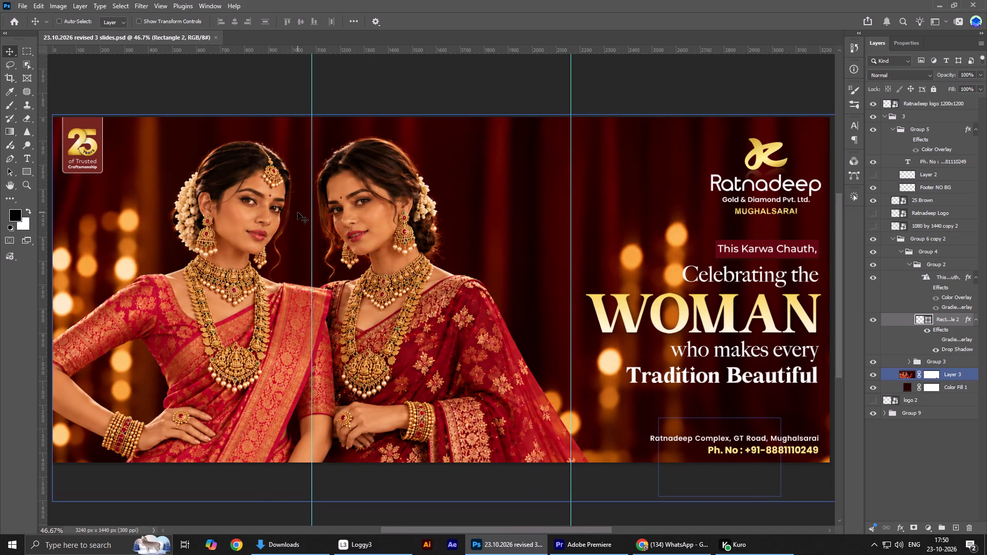
Scale the Layer 3 photo of the two women up proportionally to about 104.4% with Free Transform.
scroll(298, 212, "down", 6, "ctrl")
scroll(144, 201, "down", 5, "alt")
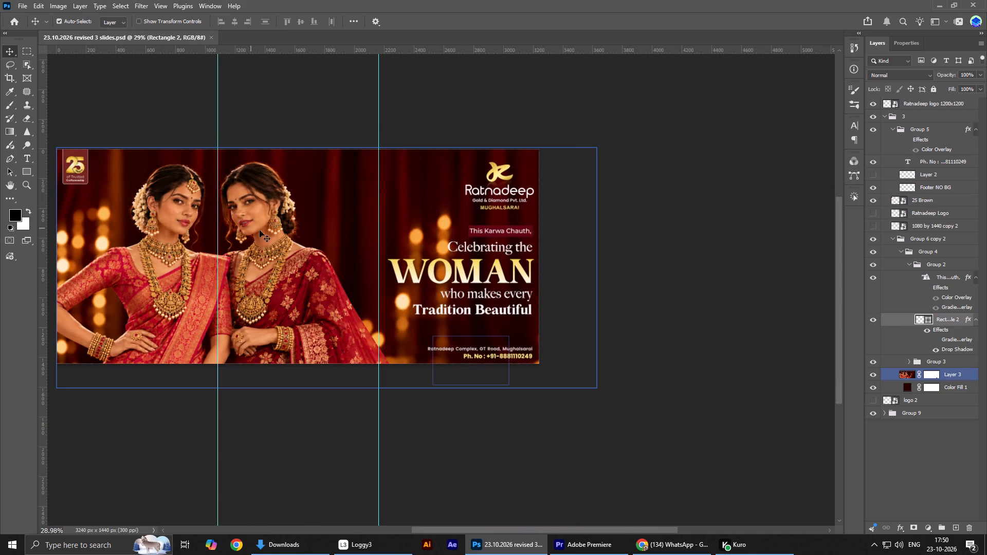
left_click(285, 242)
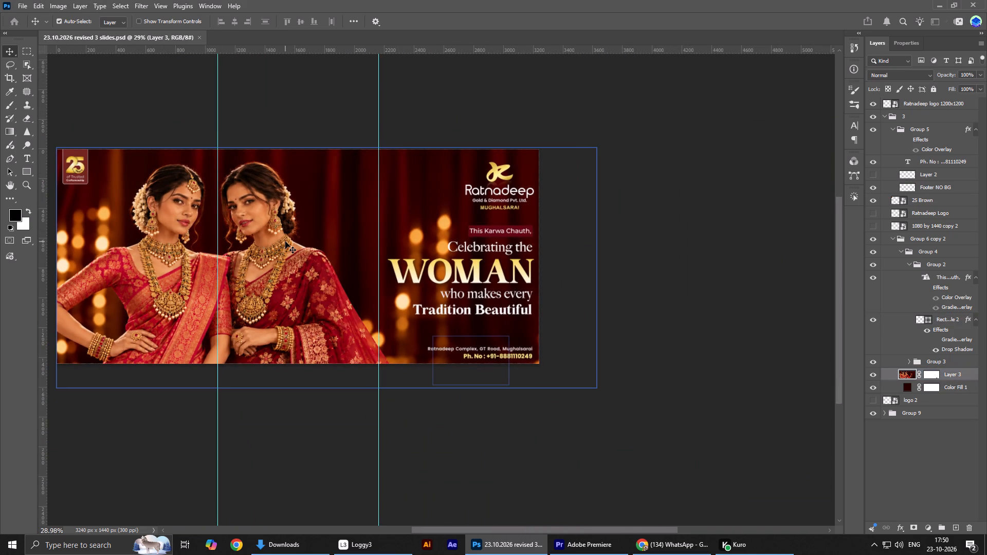
scroll(211, 213, "up", 6, "ctrl")
key("ctrl+t")
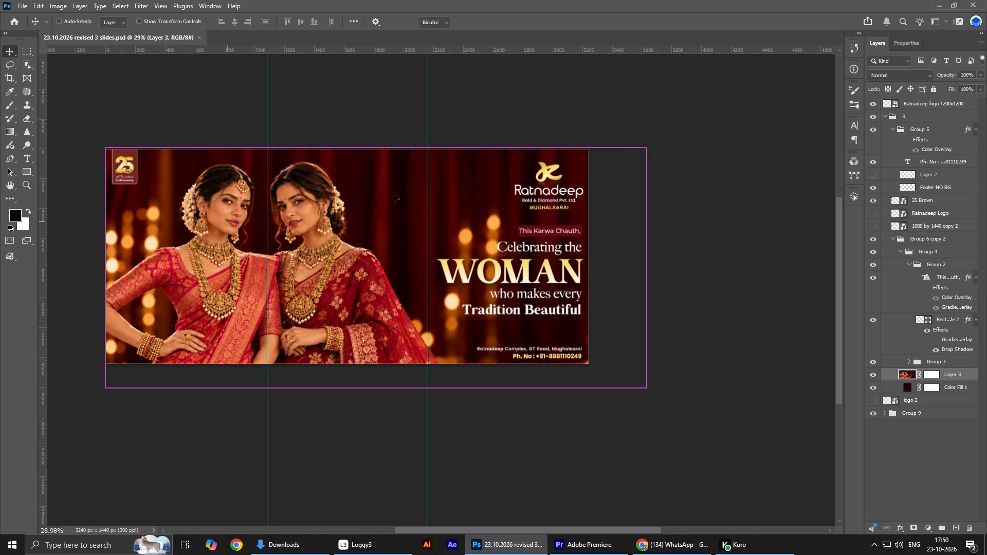
left_click_drag(643, 149, 656, 145)
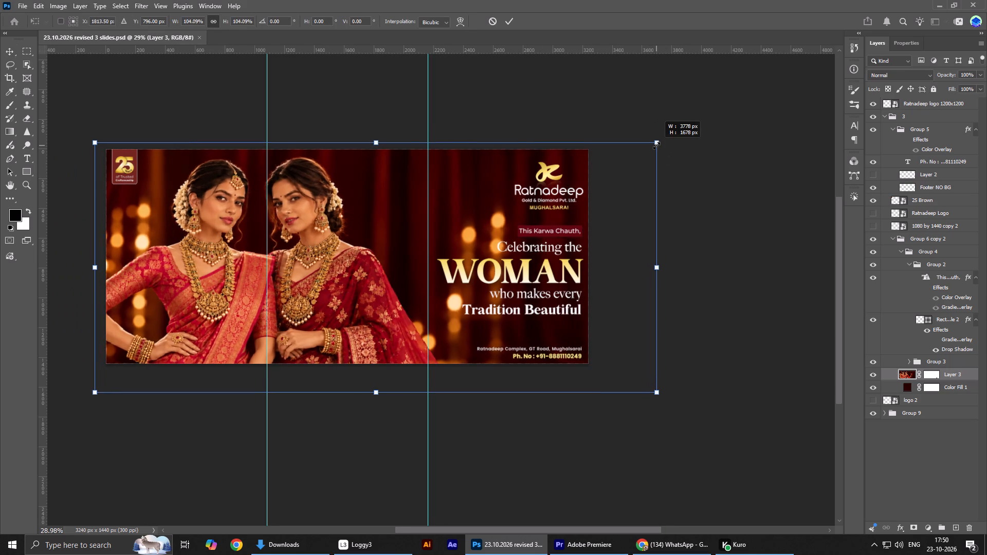
left_click_drag(656, 145, 655, 145)
Shift the enlarged photo rightward to about X 1890 px, aligning its edge with the canvas, and apply the transform.
key("shift+Right")
key("shift+Right")
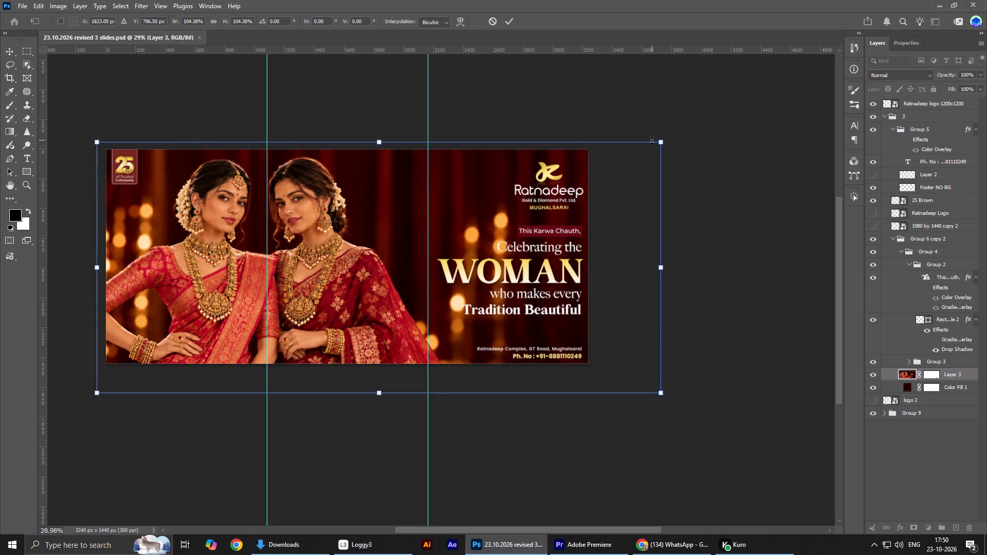
key("shift+Right")
key("shift+Right")
key("shift+Right")
key("shift+Right")
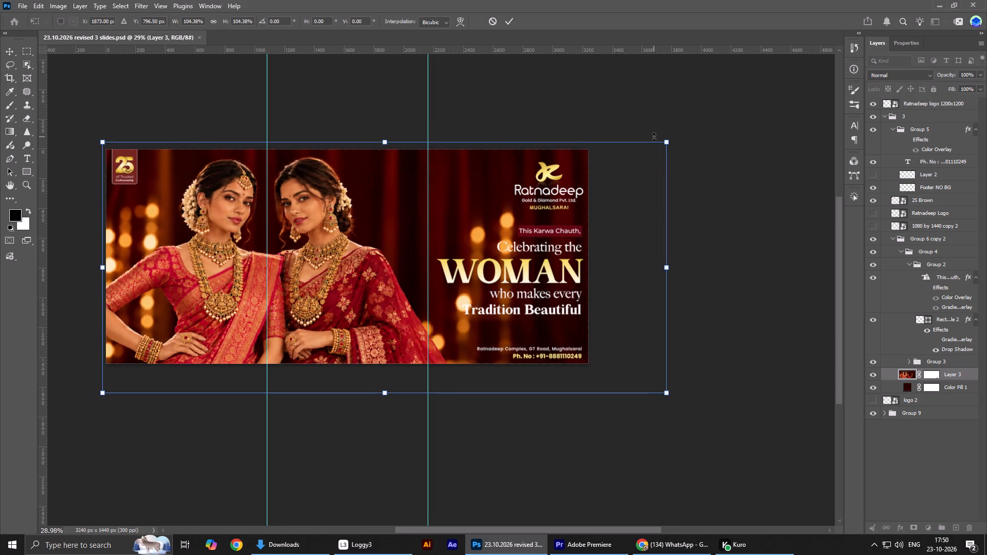
key("shift+Right")
key("Right")
key("Right")
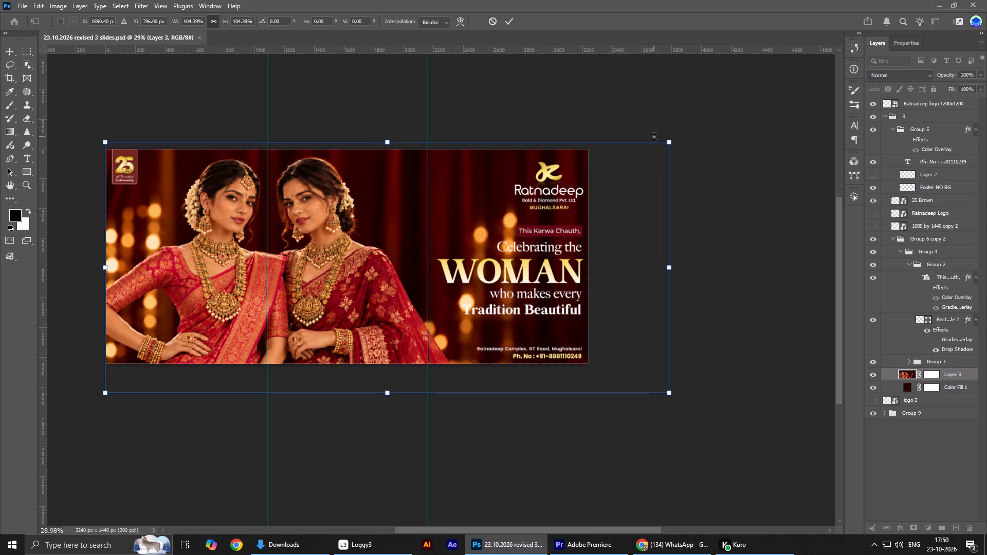
key("Right")
key("Left")
key("Return")
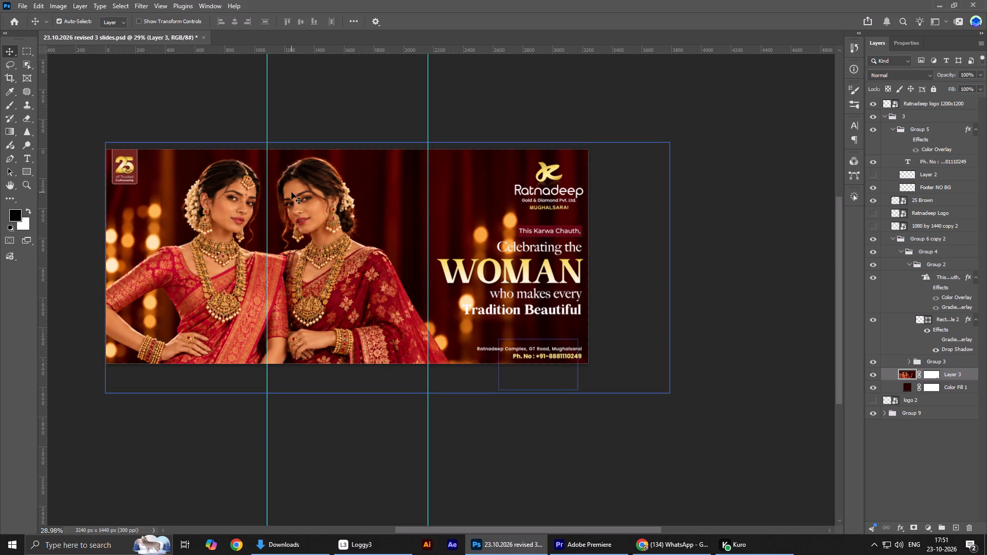
Nudge the Layer 3 photo up by about 5 px within the banner.
scroll(276, 216, "down", 4, "alt")
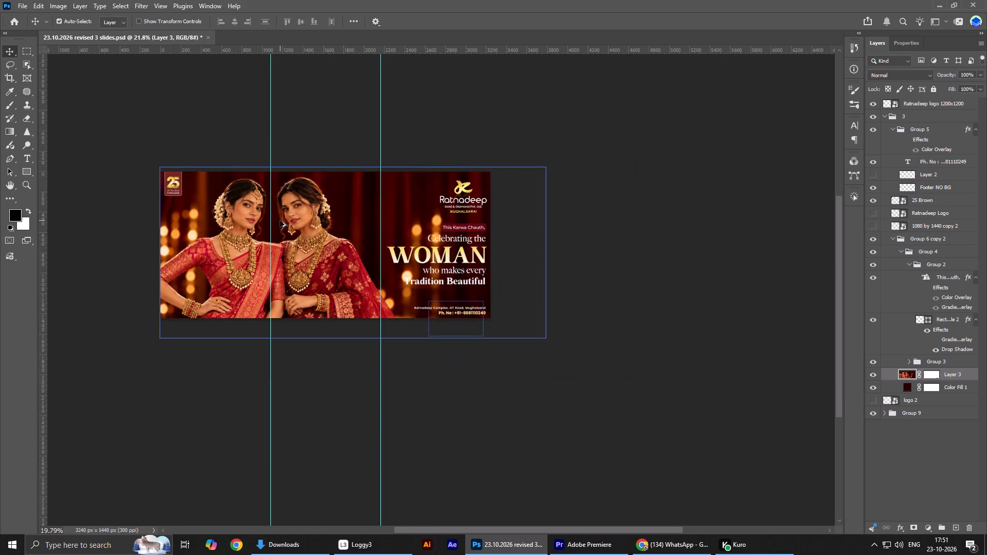
key("ctrl+0")
key("Up")
key("Up")
key("Up")
key("Up")
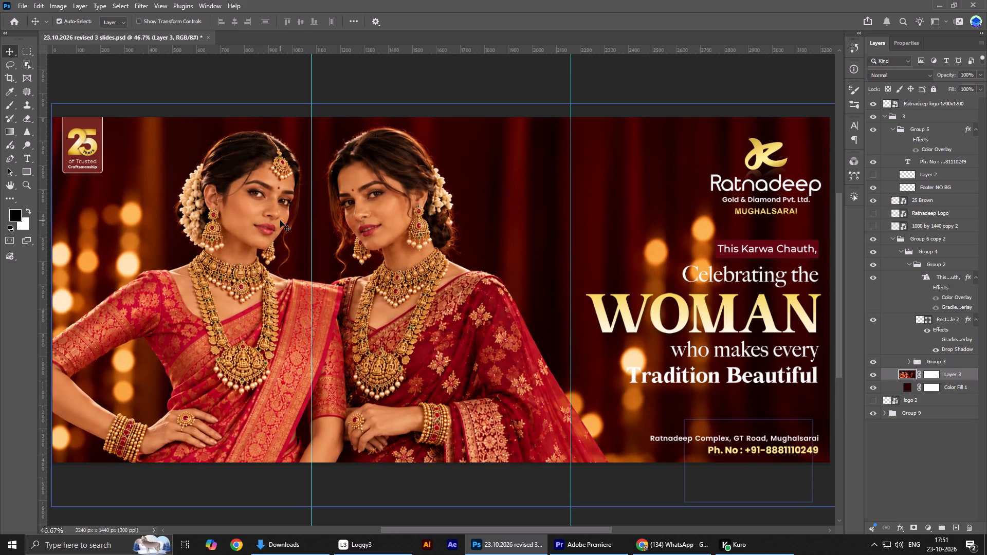
key("Up")
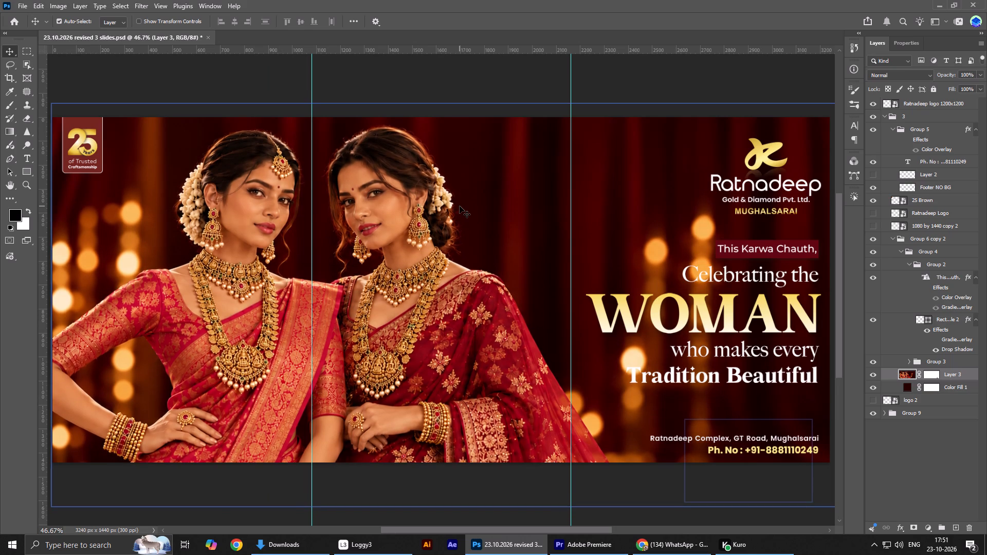
key("Up")
key("Down")
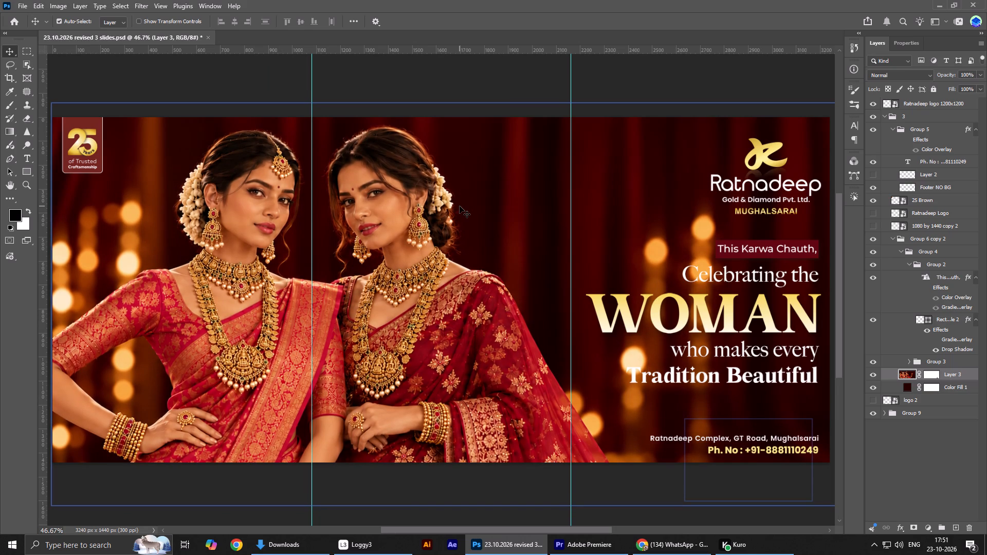
On Layer 3's mask, fade the bokeh light above the start of "Tradition Beautiful" using a soft black 17% opacity Brush.
left_click(661, 410)
left_click(928, 376)
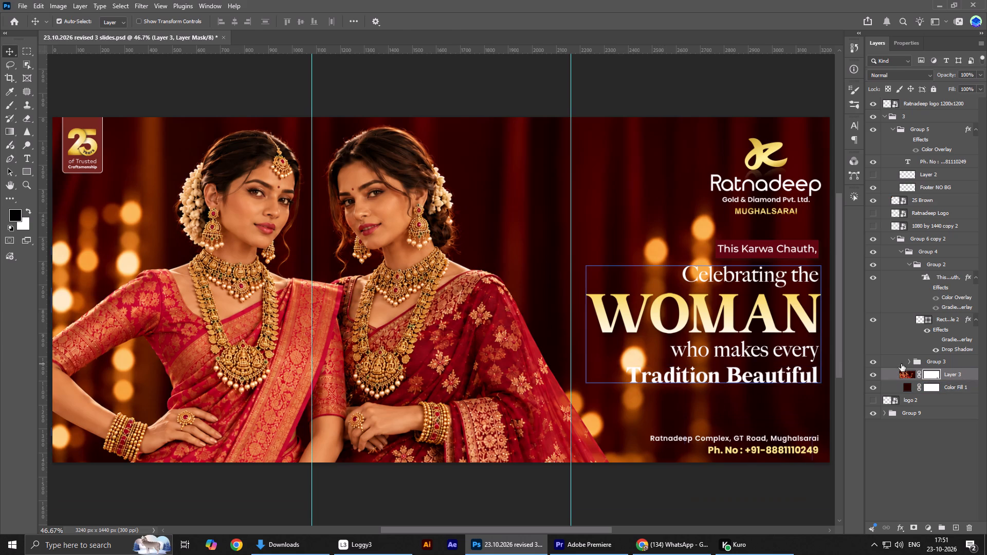
key("b")
left_click_drag(638, 369, 633, 372)
left_click_drag(631, 368, 647, 373)
left_click_drag(646, 360, 644, 369)
left_click_drag(633, 361, 628, 370)
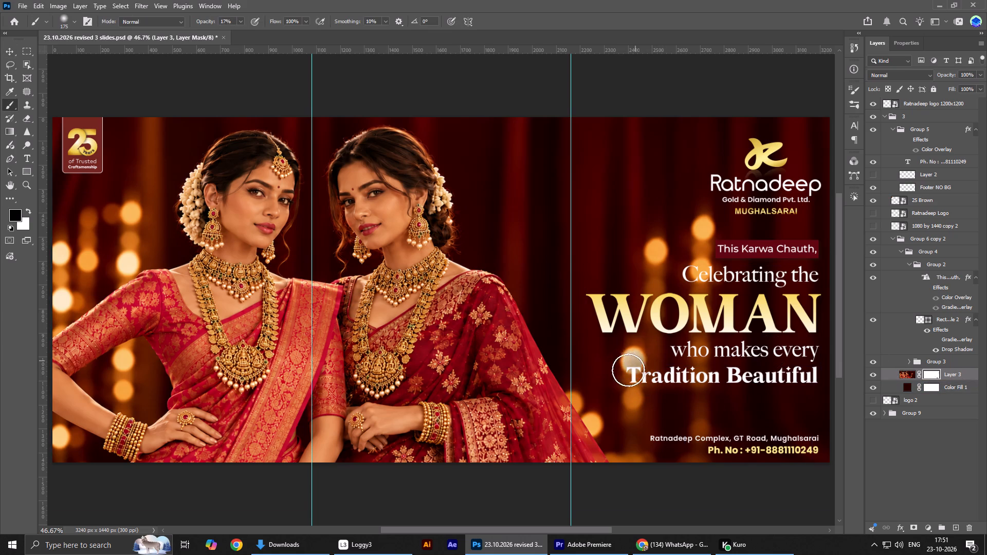
left_click_drag(628, 370, 648, 367)
left_click_drag(639, 357, 644, 361)
left_click_drag(630, 355, 645, 358)
left_click_drag(623, 357, 631, 360)
left_click_drag(630, 356, 642, 357)
left_click_drag(632, 356, 632, 363)
left_click_drag(628, 355, 639, 364)
left_click_drag(617, 362, 634, 359)
left_click_drag(619, 356, 641, 369)
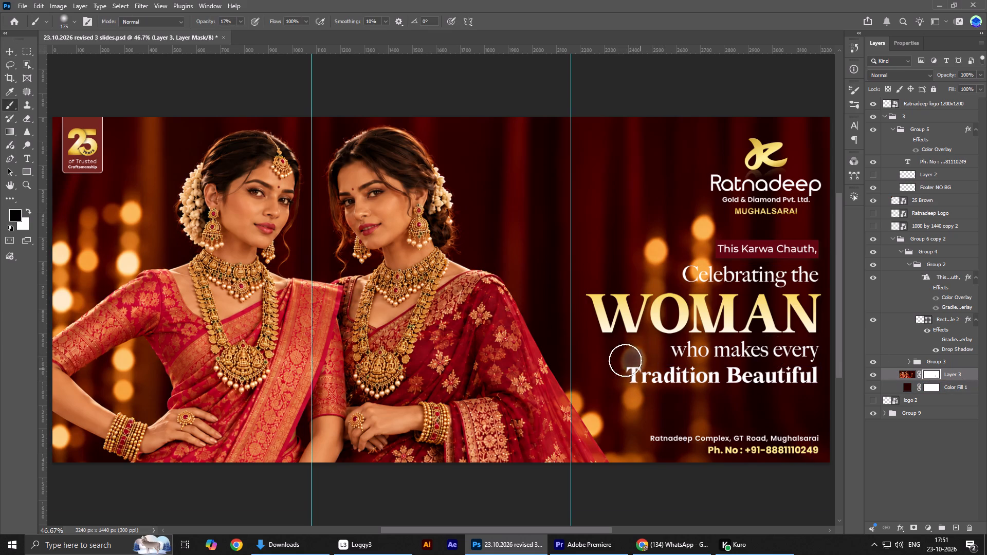
Build up the black mask painting over the same bokeh light until it blends into the dark curtain.
left_click_drag(617, 361, 654, 362)
left_click_drag(629, 357, 650, 362)
left_click_drag(635, 360, 645, 360)
left_click(641, 360)
left_click(638, 357)
left_click_drag(630, 363, 637, 359)
left_click(637, 360)
left_click_drag(637, 357, 640, 363)
left_click_drag(645, 357, 649, 363)
left_click(647, 364)
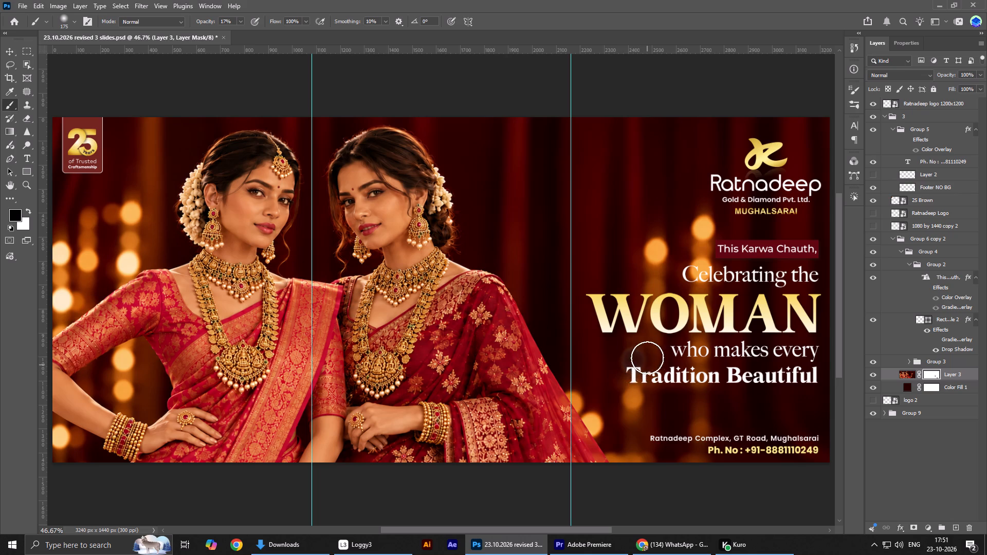
left_click_drag(631, 363, 637, 360)
left_click_drag(623, 357, 631, 358)
left_click_drag(620, 360, 635, 366)
left_click_drag(622, 362, 650, 366)
left_click_drag(637, 363, 652, 365)
left_click_drag(639, 361, 645, 361)
left_click_drag(635, 361, 642, 362)
left_click_drag(627, 365, 637, 363)
left_click_drag(629, 362, 638, 363)
left_click_drag(629, 361, 640, 362)
left_click_drag(630, 359, 652, 358)
left_click_drag(625, 360, 673, 368)
triple_click(637, 354)
left_click(633, 355)
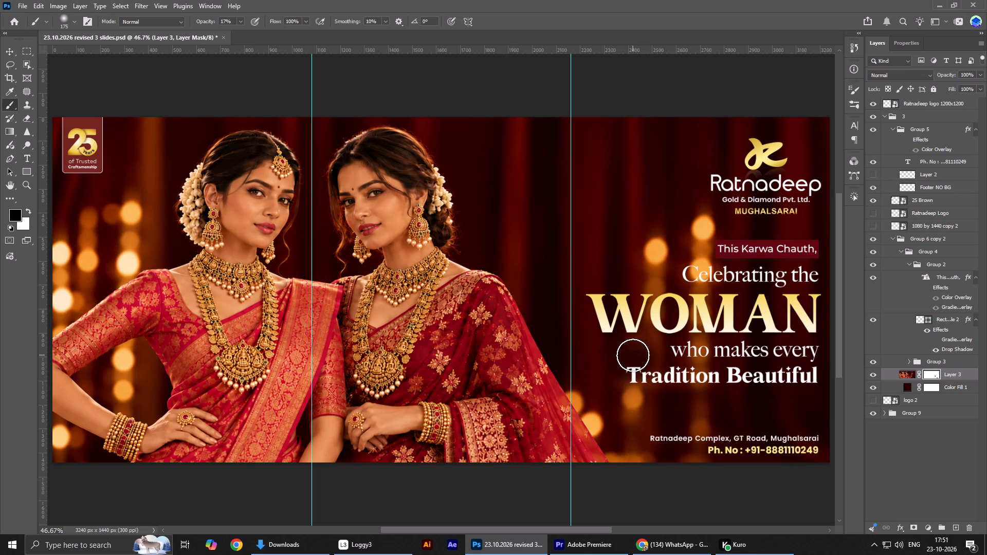
Extend the soft masking around the former light's edges and behind the "T" of "Tradition" to even out the background.
left_click_drag(633, 355, 641, 354)
left_click(642, 353)
left_click(630, 353)
left_click_drag(630, 353, 635, 357)
left_click(651, 365)
left_click(649, 369)
left_click(635, 371)
left_click_drag(629, 379, 642, 378)
left_click_drag(619, 380, 642, 380)
left_click_drag(623, 379, 643, 379)
left_click_drag(620, 368, 626, 367)
left_click_drag(610, 366, 640, 365)
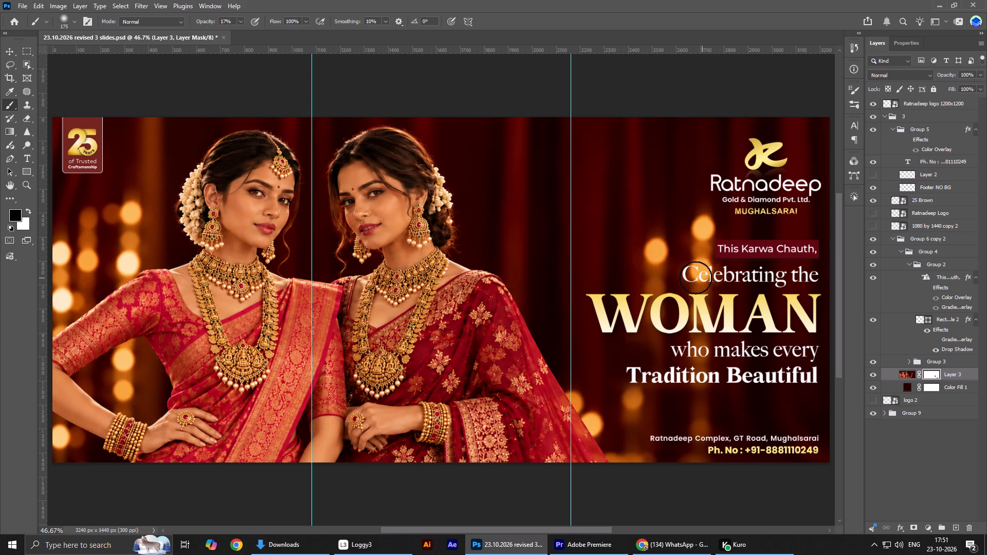
Mask out the orange bokeh light behind the "Ce" of "Celebrating" on Layer 3's mask with the soft black Brush.
scroll(698, 274, "up", 10)
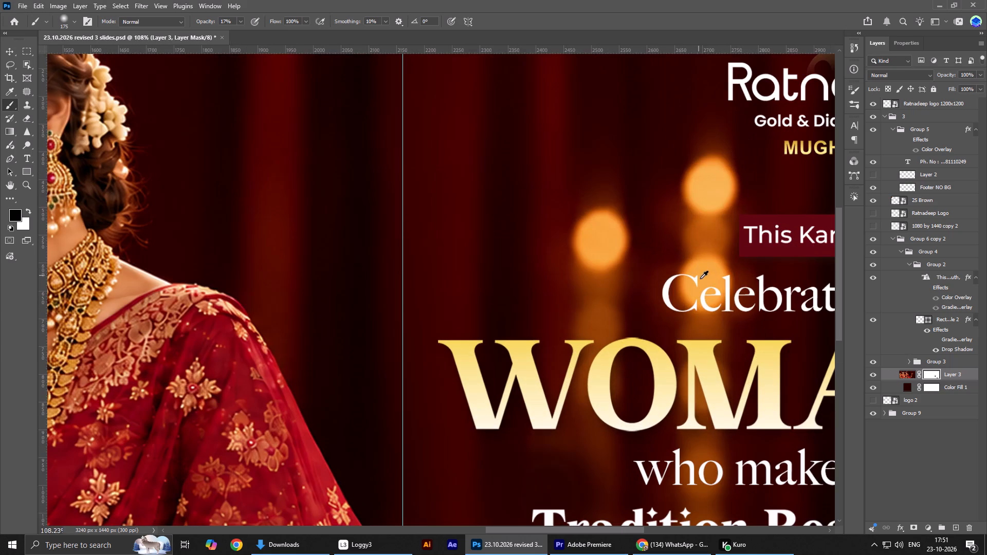
scroll(699, 288, "down", 10, "ctrl")
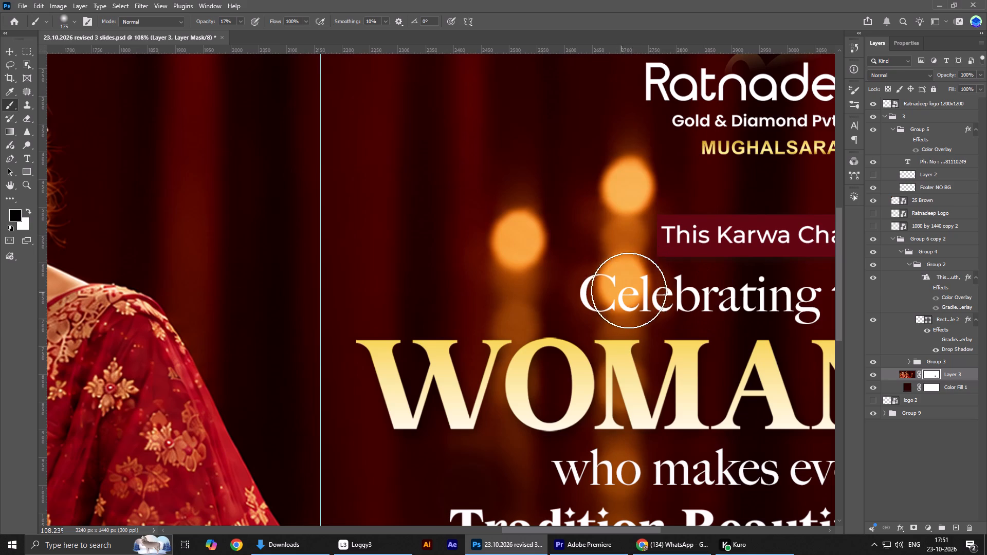
left_click(624, 286)
left_click_drag(617, 284, 630, 286)
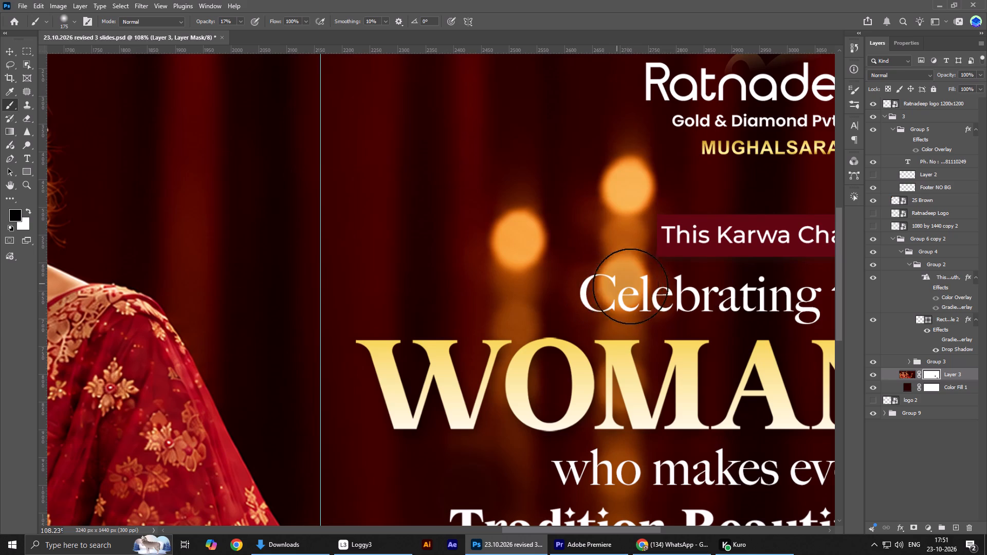
left_click_drag(630, 286, 633, 286)
left_click_drag(613, 280, 627, 282)
triple_click(623, 280)
left_click_drag(608, 288, 618, 288)
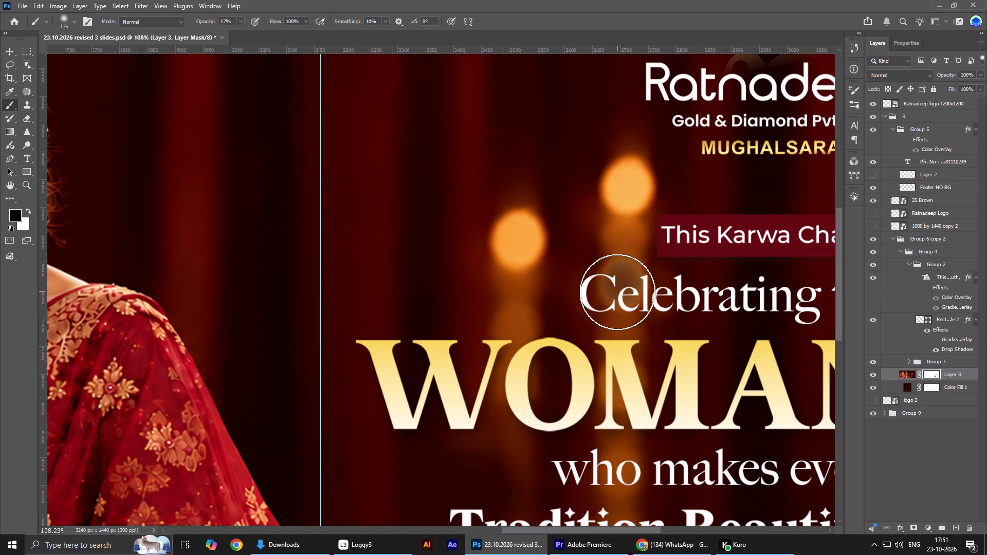
left_click_drag(614, 292, 623, 292)
key("ctrl+0")
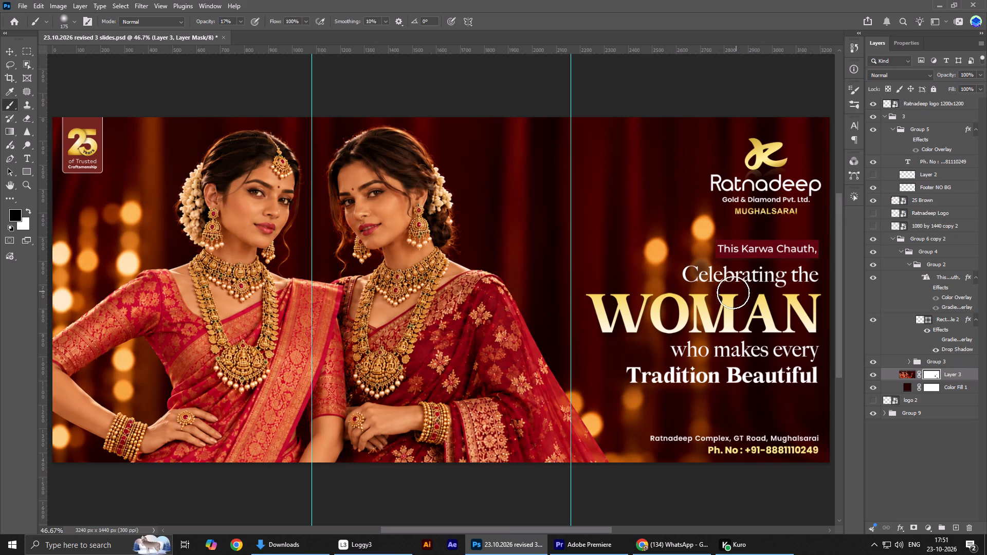
key("v")
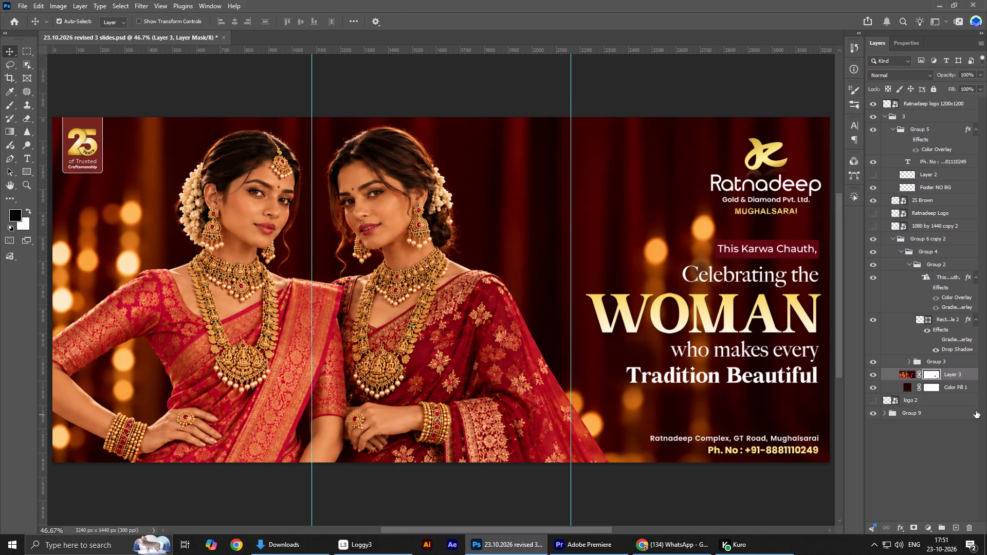
On Layer 3's mask, paint soft black Brush strokes at 17% opacity over the remaining bokeh haze behind "Cele" of "Celebrating".
left_click(936, 378)
scroll(613, 312, "up", 9, "alt")
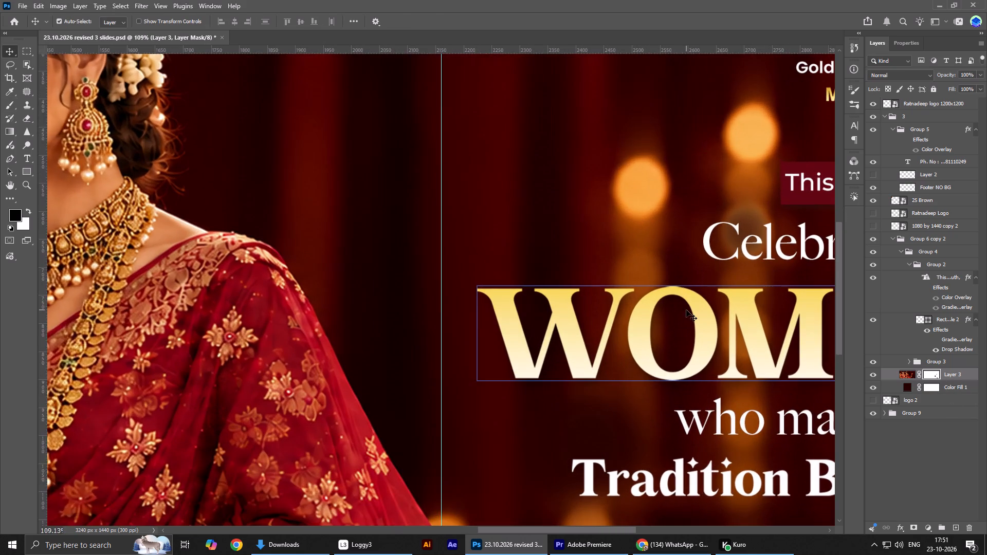
scroll(686, 310, "down", 13, "ctrl")
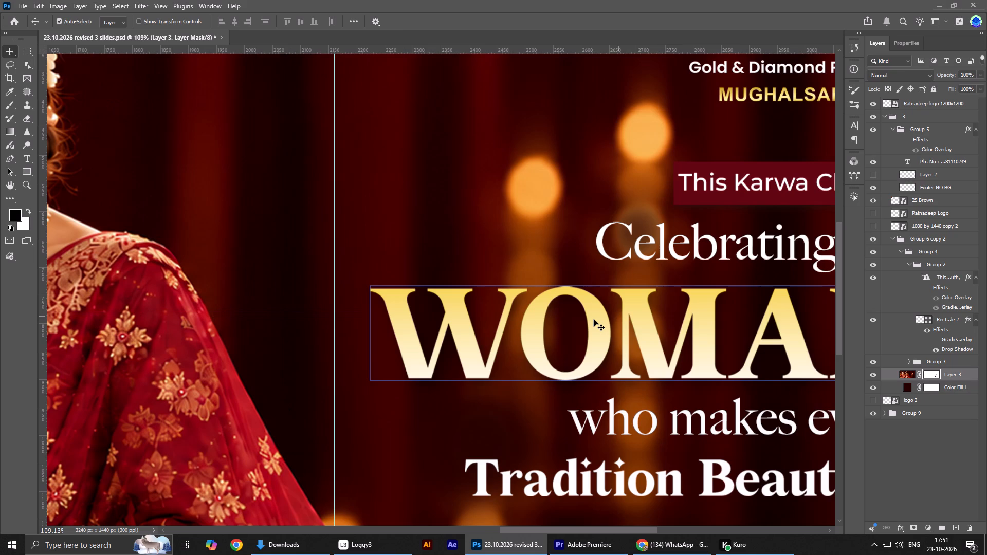
key("b")
left_click_drag(633, 220, 632, 230)
left_click_drag(648, 219, 654, 238)
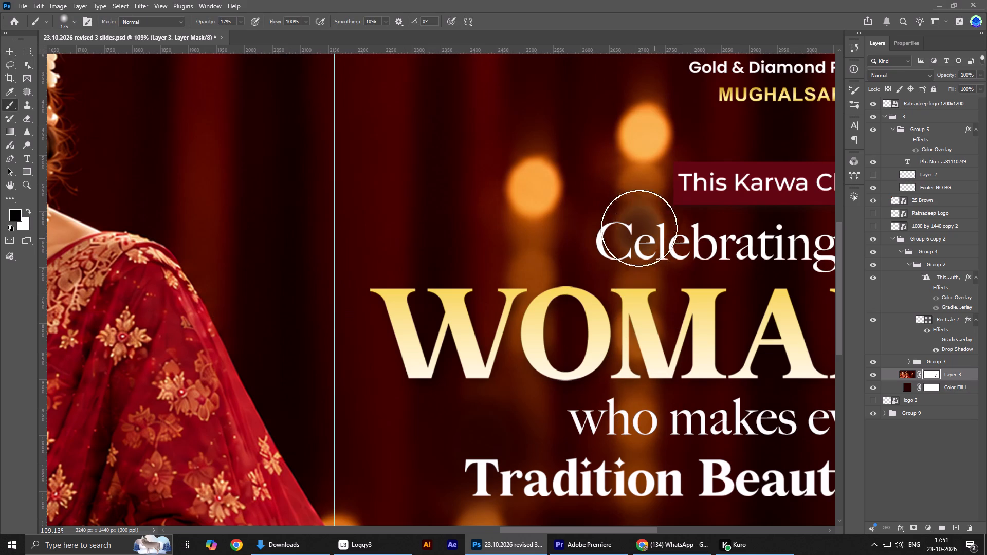
left_click_drag(622, 234, 655, 254)
left_click_drag(641, 249, 665, 249)
left_click_drag(623, 243, 655, 255)
left_click_drag(629, 249, 654, 251)
left_click_drag(640, 249, 667, 263)
left_click_drag(632, 268, 687, 272)
left_click_drag(648, 255, 675, 267)
left_click_drag(626, 258, 634, 240)
left_click_drag(638, 240, 652, 238)
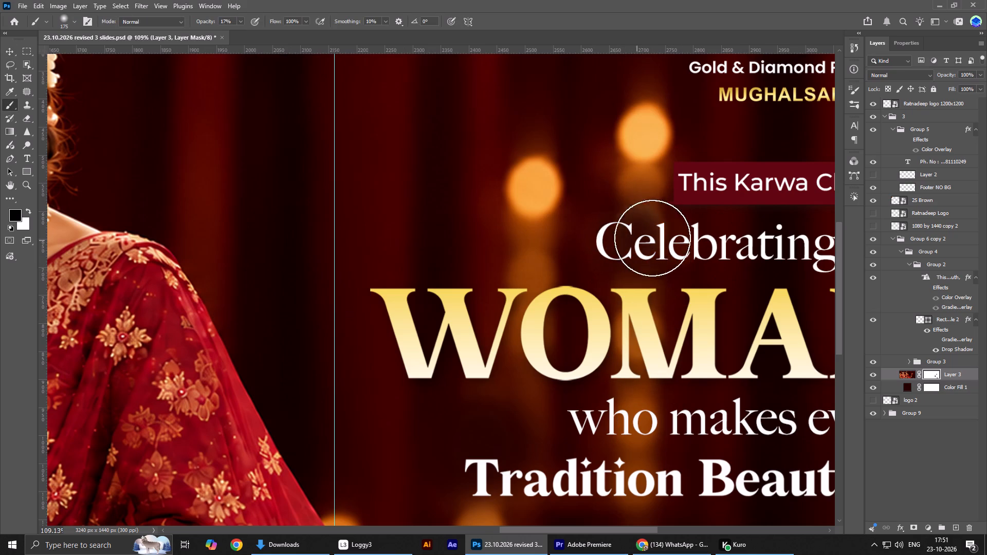
Build up the black mask painting behind "Celeb" so the leftover glow blends into the dark curtain.
left_click_drag(652, 238, 652, 239)
left_click_drag(632, 246, 688, 243)
left_click_drag(670, 243, 706, 240)
left_click_drag(656, 240, 690, 241)
left_click_drag(646, 243, 686, 244)
left_click_drag(622, 248, 662, 247)
left_click_drag(624, 247, 668, 240)
left_click_drag(606, 243, 644, 236)
left_click_drag(599, 236, 653, 239)
left_click_drag(612, 241, 619, 244)
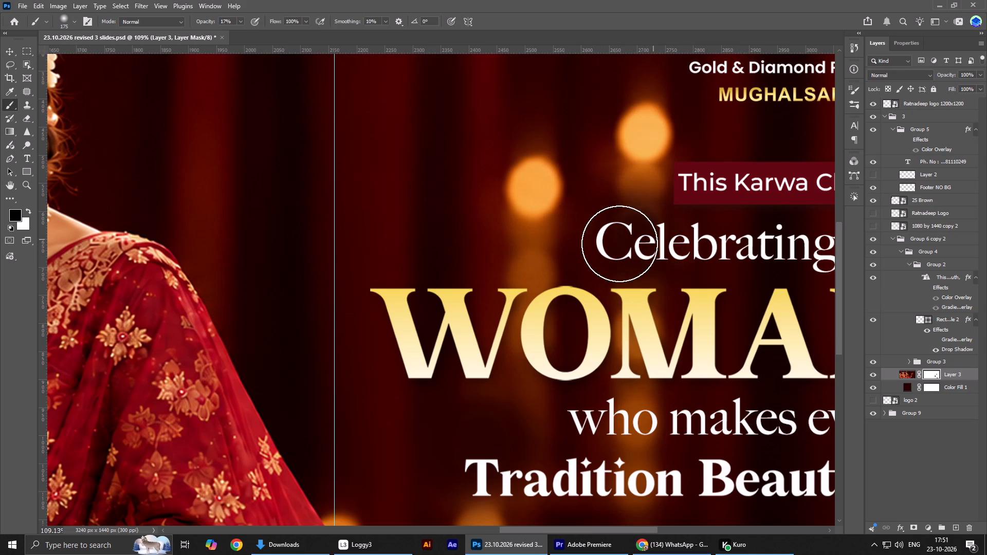
Extend the soft masking along the full "Celebrating" line on Layer 3's mask to even out the background behind it.
left_click_drag(619, 244, 698, 237)
left_click_drag(620, 245, 679, 247)
left_click_drag(646, 249, 709, 244)
left_click_drag(633, 246, 713, 247)
left_click_drag(622, 253, 705, 248)
left_click_drag(601, 260, 671, 242)
left_click_drag(597, 246, 619, 245)
left_click_drag(572, 245, 672, 234)
left_click_drag(607, 235, 735, 233)
left_click_drag(648, 231, 726, 231)
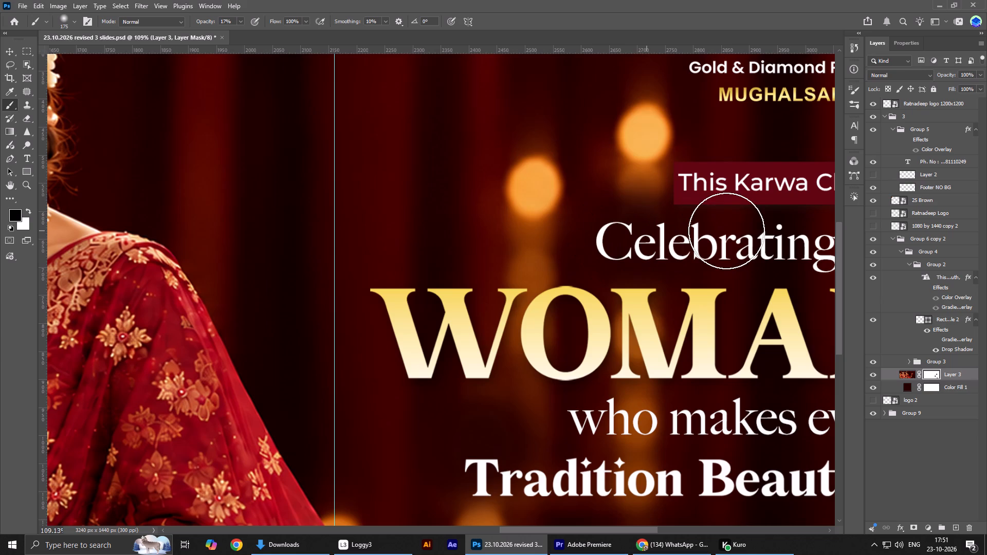
left_click_drag(726, 231, 741, 231)
left_click_drag(630, 238, 646, 242)
left_click_drag(627, 245, 706, 240)
left_click_drag(638, 256, 682, 258)
left_click_drag(637, 258, 700, 252)
left_click_drag(688, 239, 815, 229)
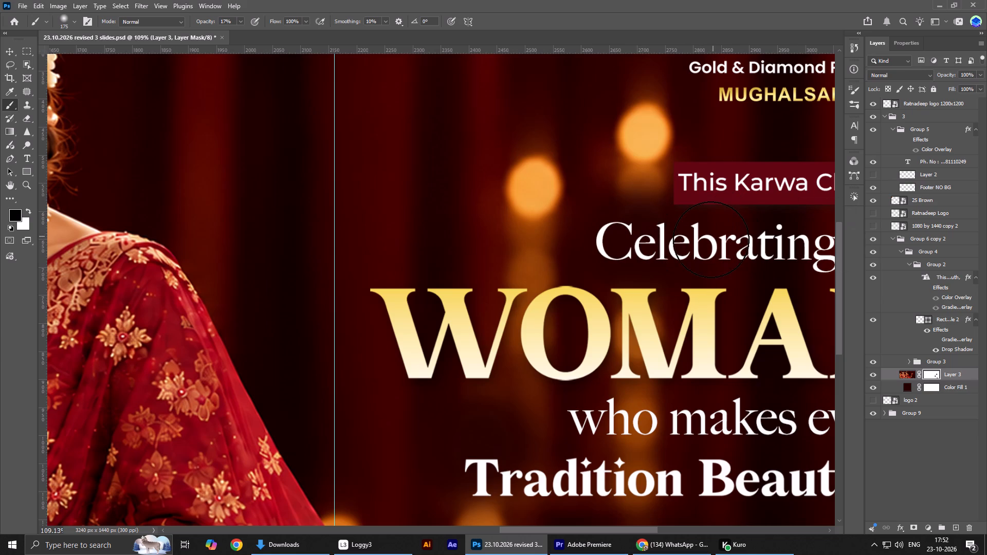
key("ctrl+0")
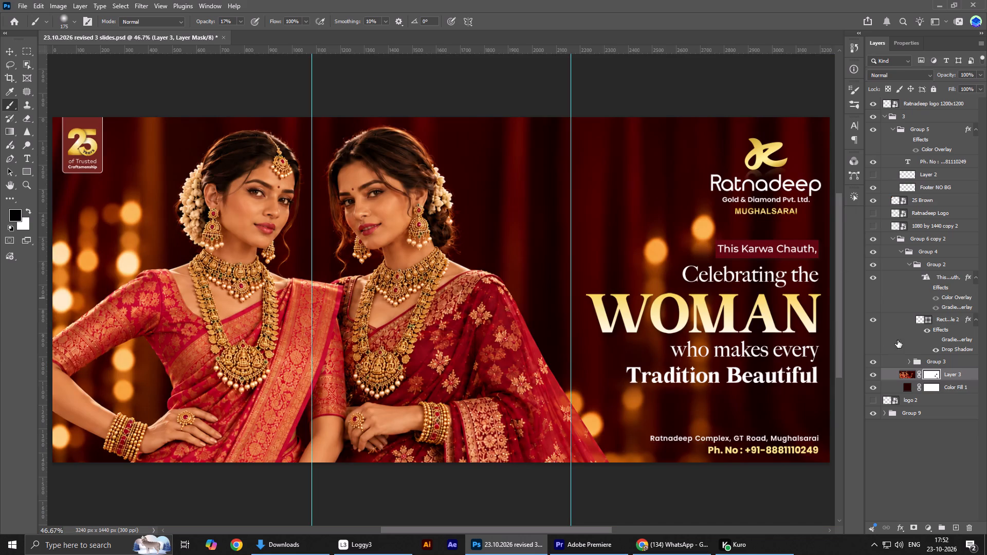
Review the whole banner, and check the properties of the rectangle behind "This Karwa Chauth,".
key("v")
scroll(612, 346, "down", 4)
key("ctrl+0")
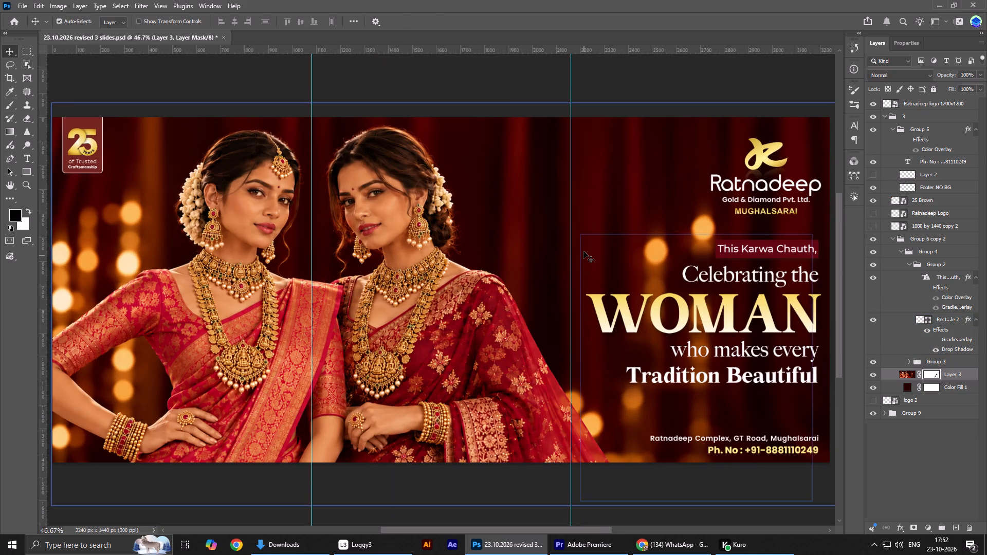
scroll(542, 221, "down", 6, "alt")
key("ctrl+0")
key("Return")
left_click(720, 255)
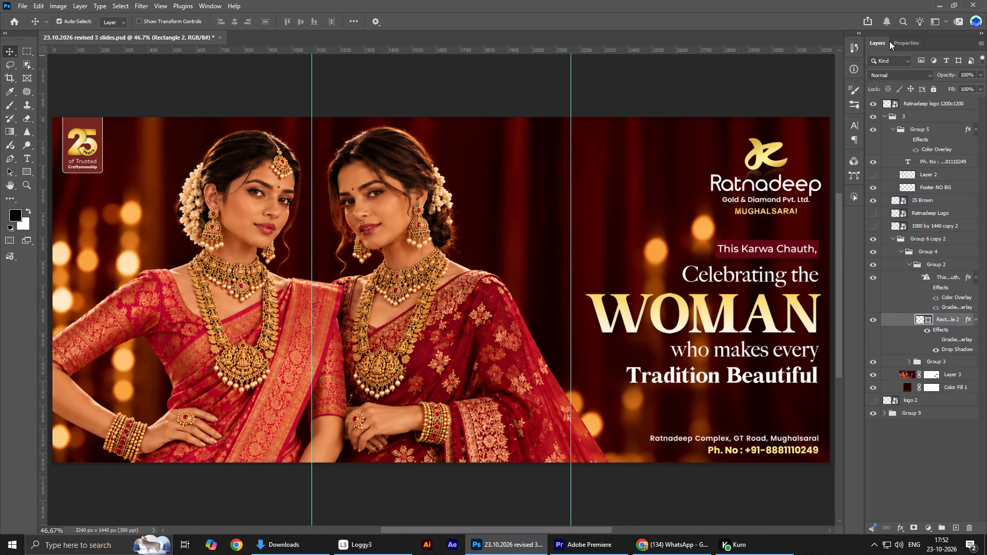
left_click(906, 40)
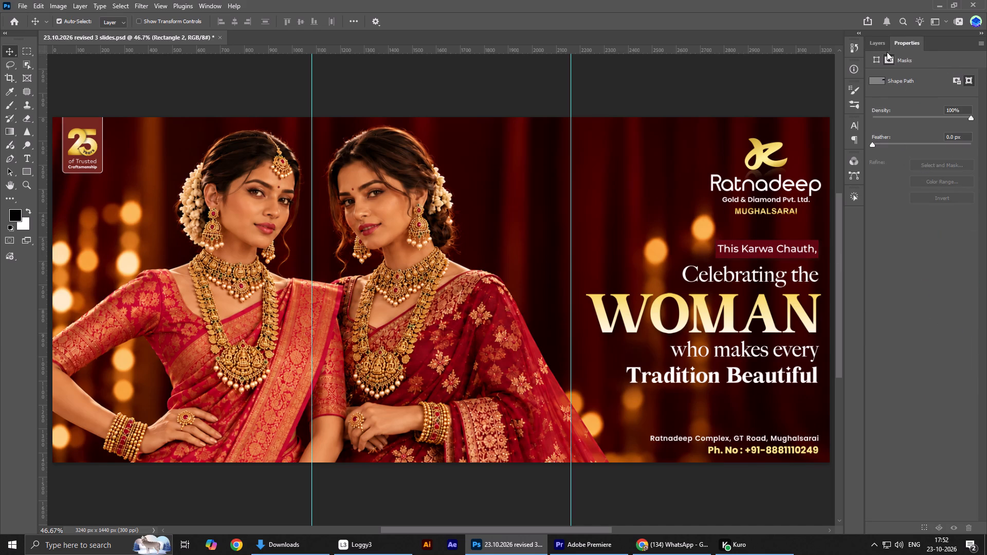
left_click(877, 48)
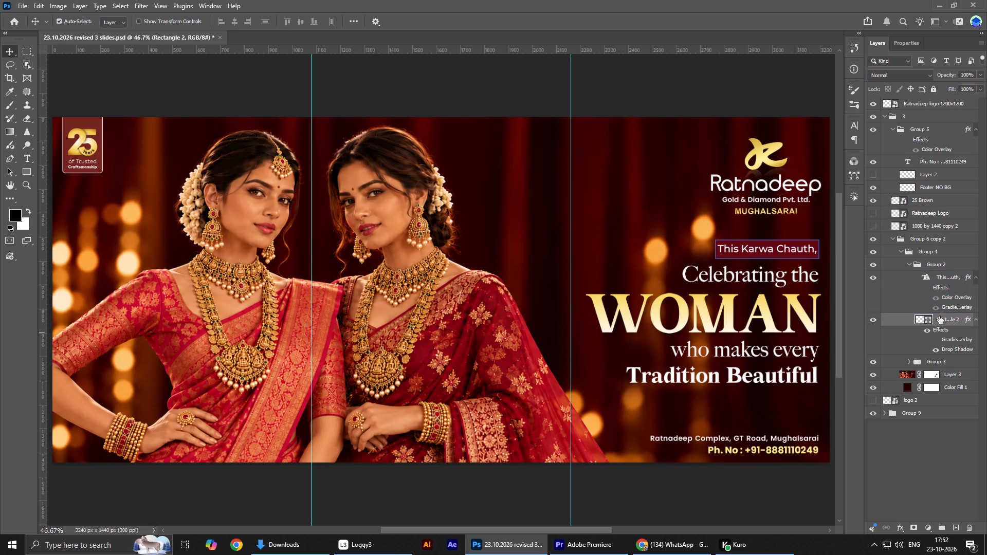
Save the banner document.
key("ctrl+s")
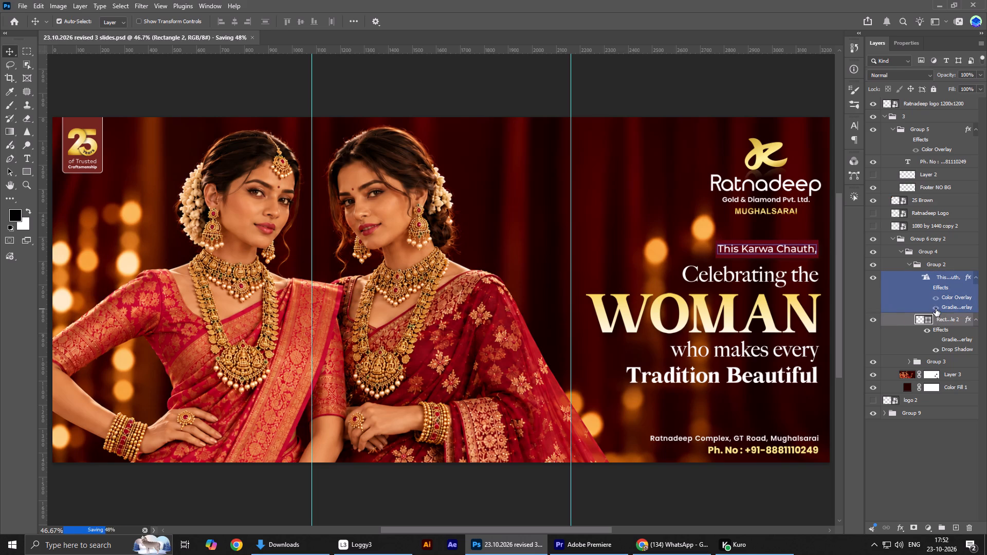
Collapse group 3 and move the "Ratnadeep logo 1200x1200" layer into it.
left_click(886, 116)
left_click(879, 119)
left_click(879, 119)
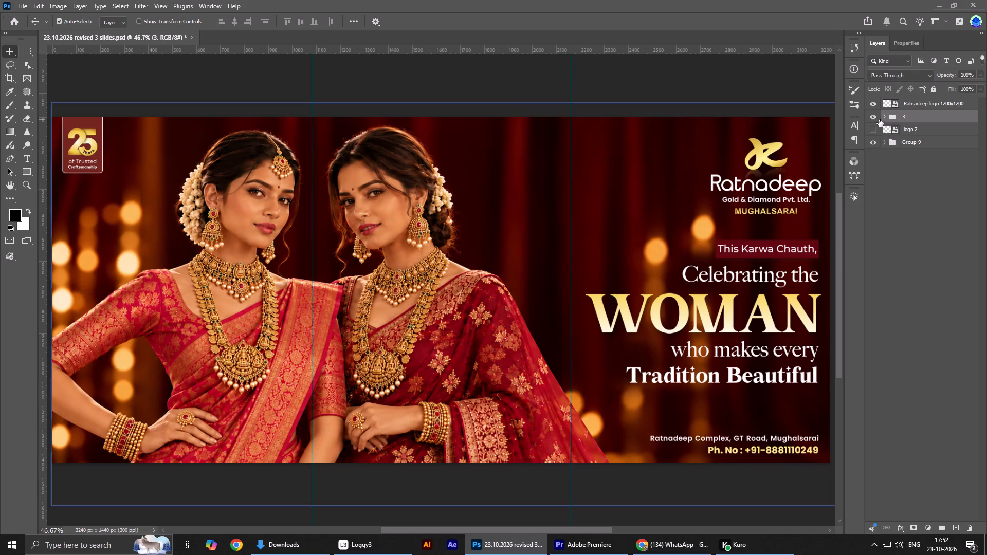
scroll(470, 256, "down", 5, "alt")
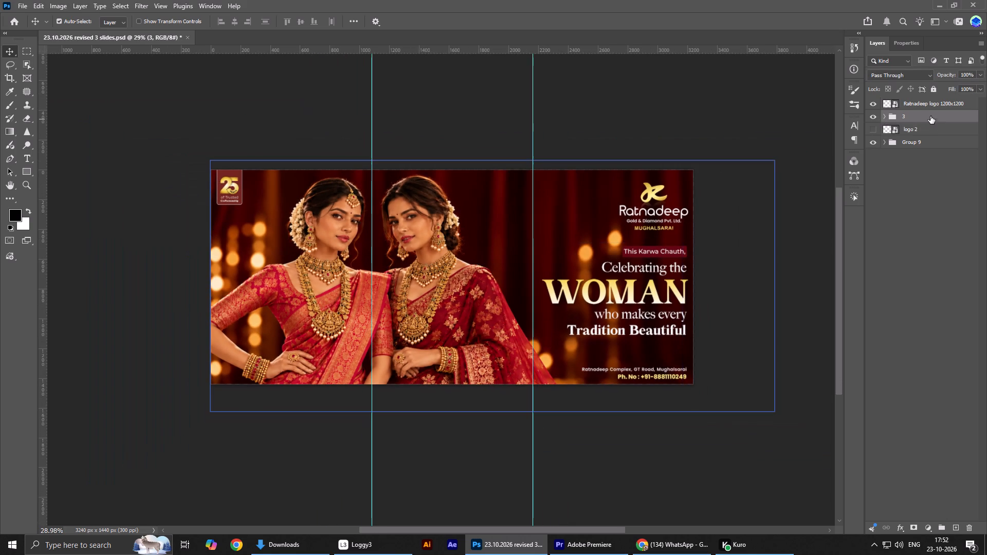
left_click_drag(925, 103, 928, 115)
left_click(919, 208)
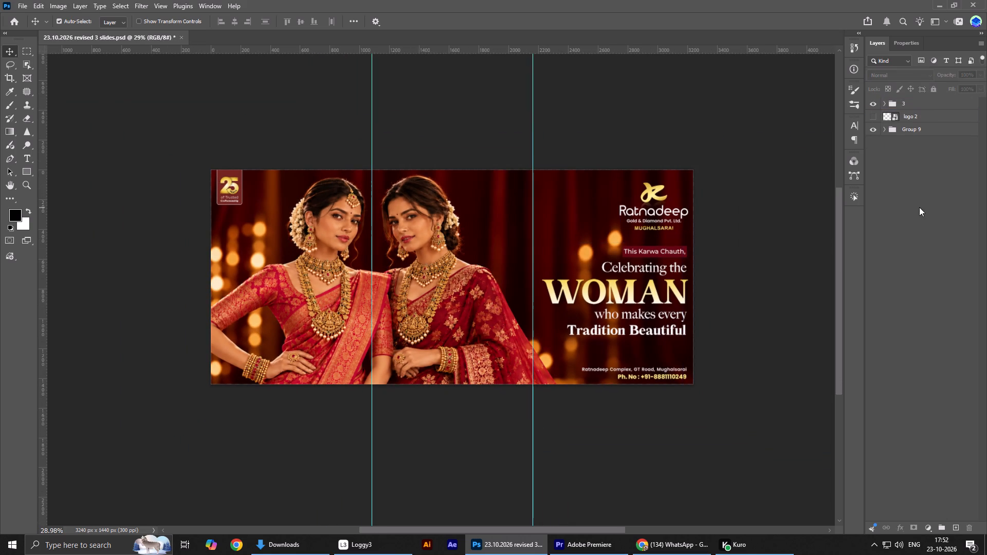
Hide group 3 and make Groups 8, 7 and 6 inside Group 9 visible to display the light-coloured banner version.
left_click(929, 128)
left_click(873, 130)
left_click(873, 130)
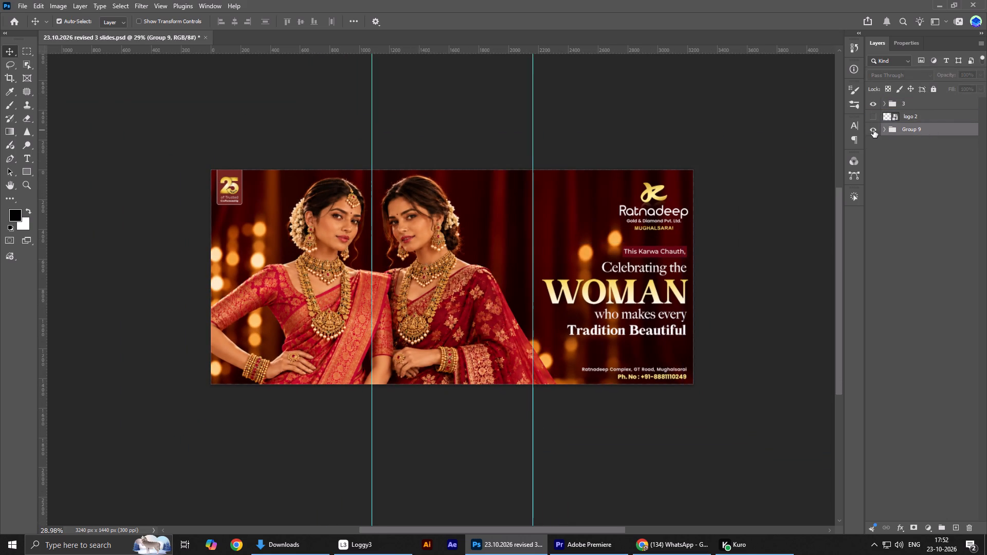
left_click(870, 102)
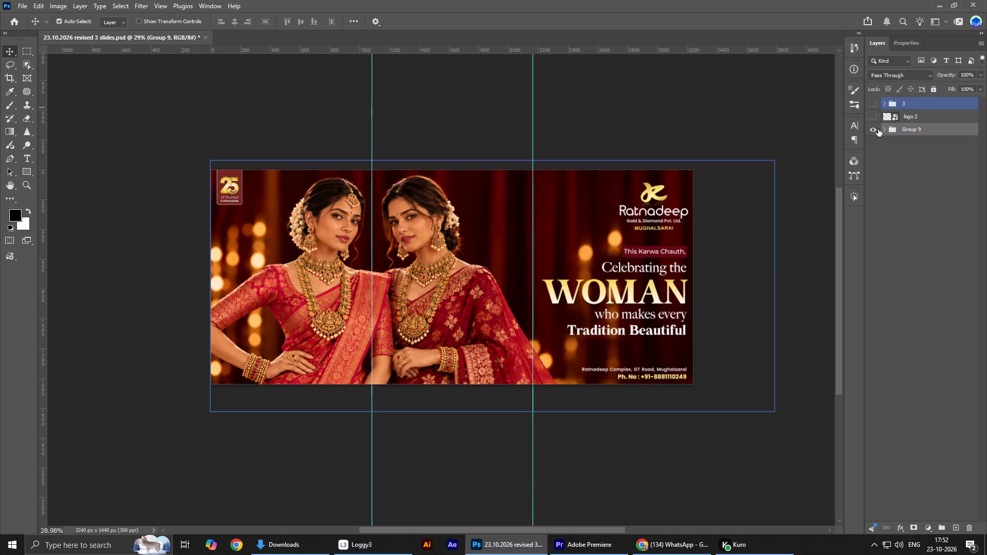
left_click(876, 129)
left_click(875, 129)
left_click(884, 132)
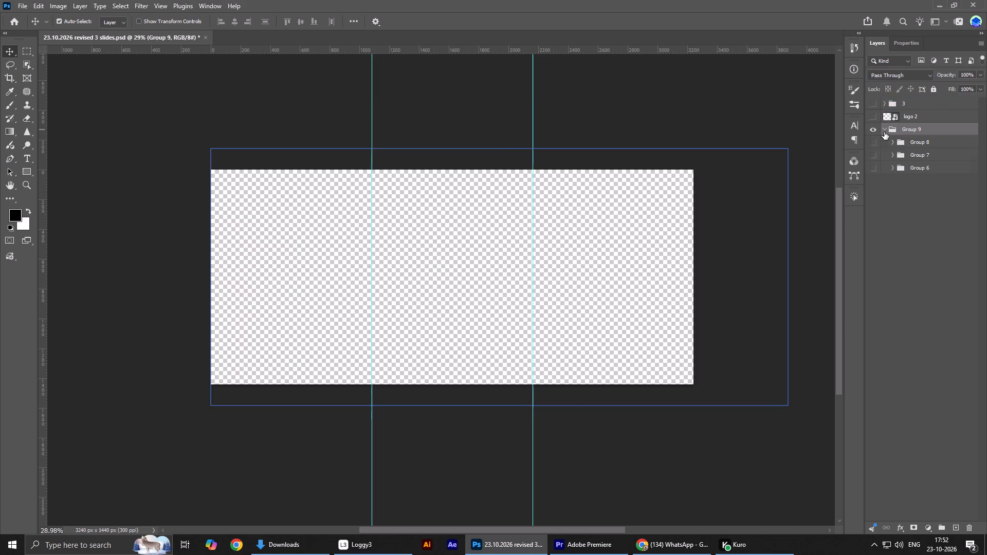
left_click(879, 141)
left_click(873, 150)
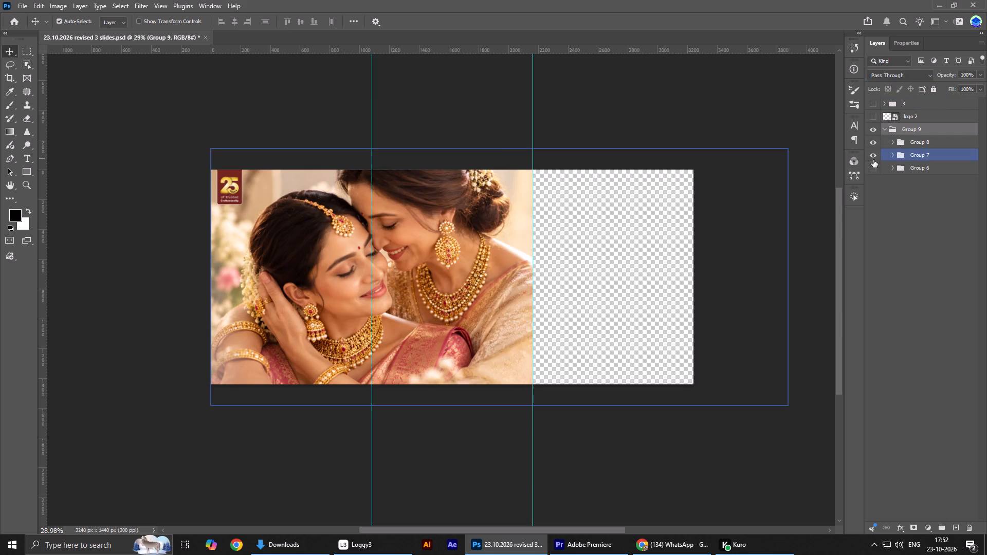
left_click(873, 160)
left_click(873, 167)
left_click(870, 157)
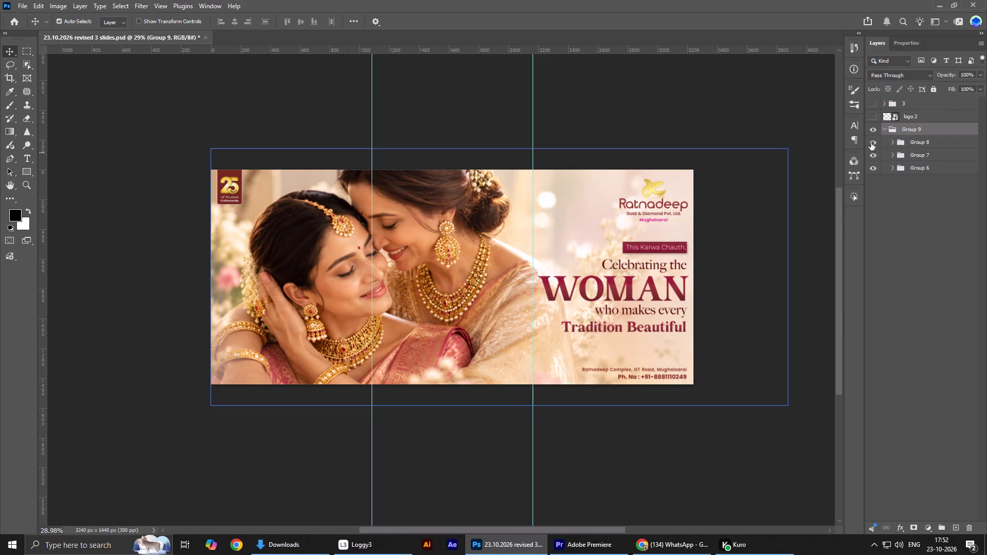
Collapse and hide Group 9, and show group 3 with the dark banner again.
left_click(884, 131)
left_click(872, 129)
left_click(906, 145)
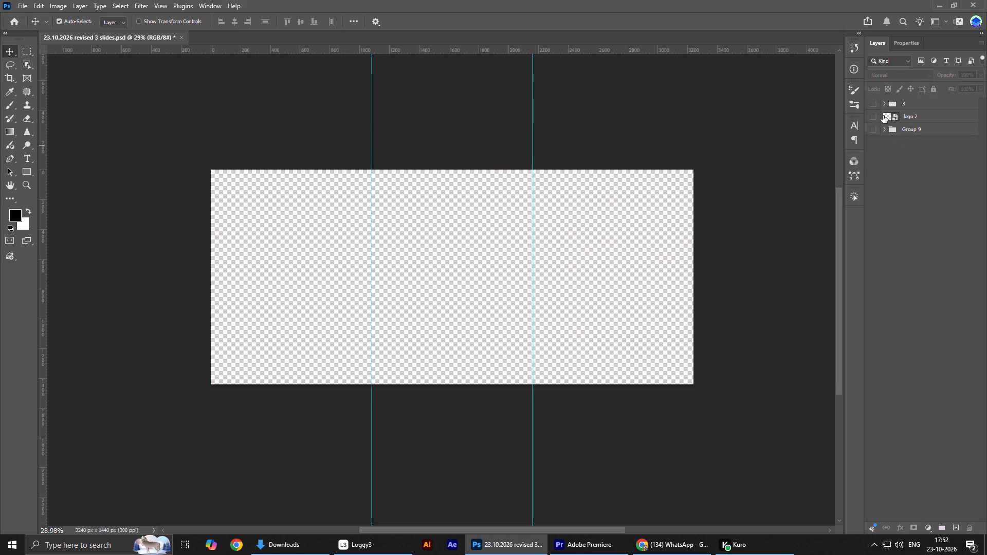
left_click(874, 104)
key("ctrl+0")
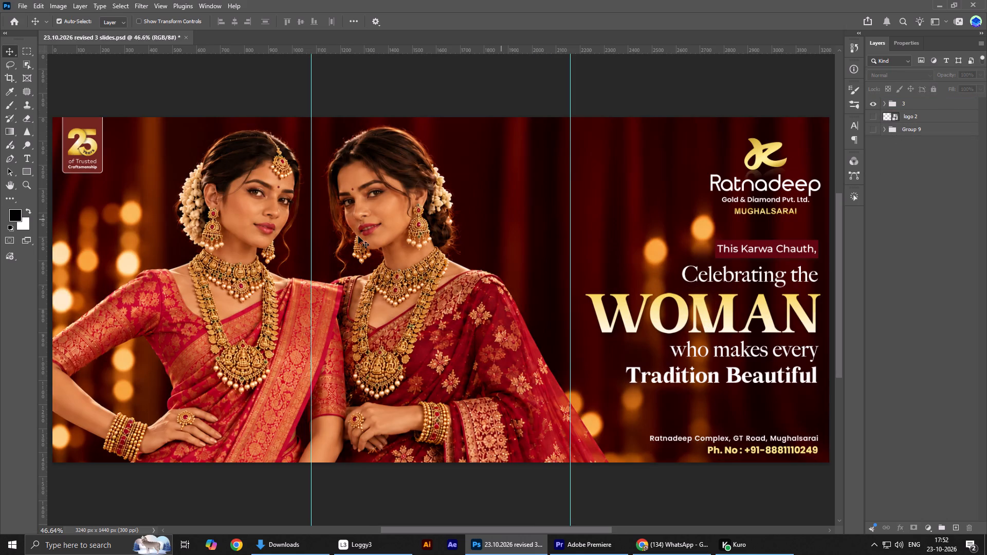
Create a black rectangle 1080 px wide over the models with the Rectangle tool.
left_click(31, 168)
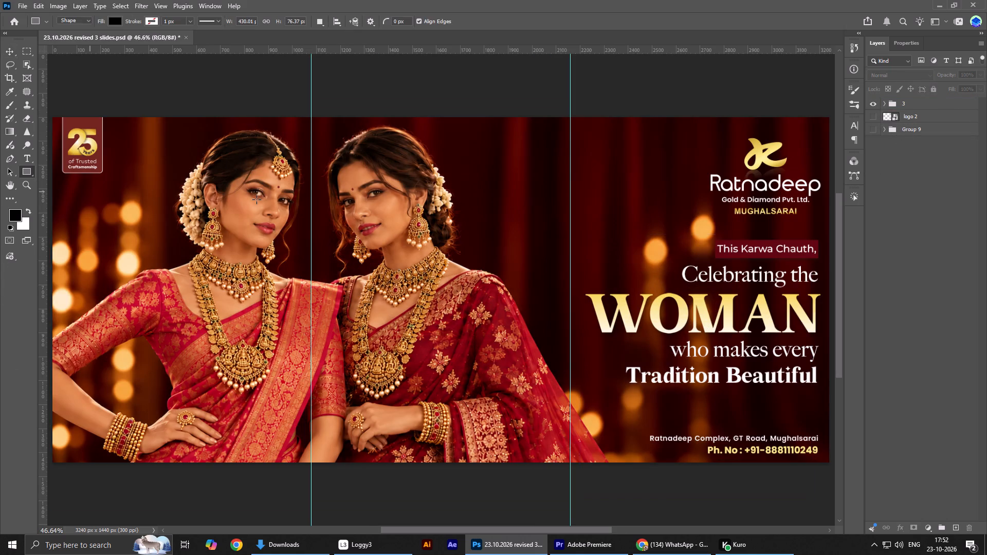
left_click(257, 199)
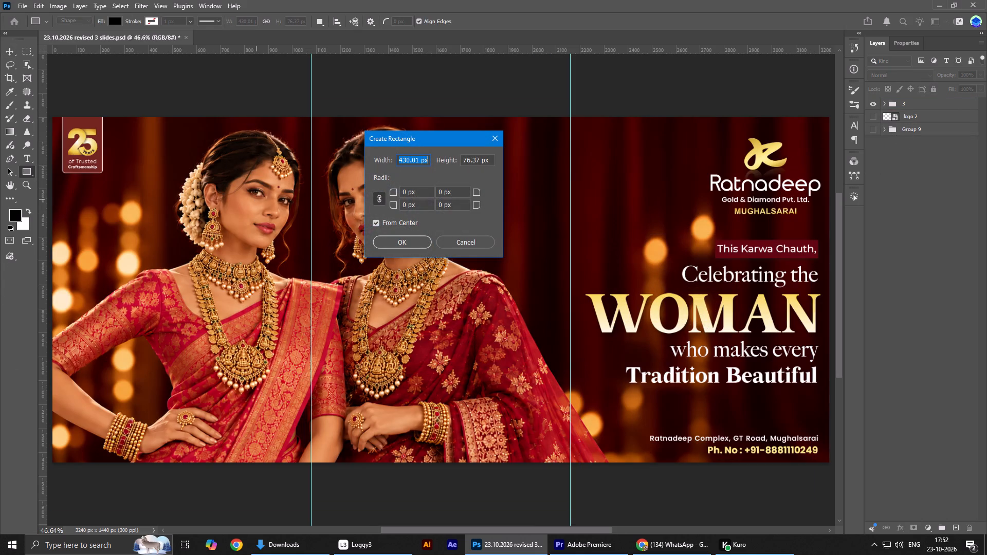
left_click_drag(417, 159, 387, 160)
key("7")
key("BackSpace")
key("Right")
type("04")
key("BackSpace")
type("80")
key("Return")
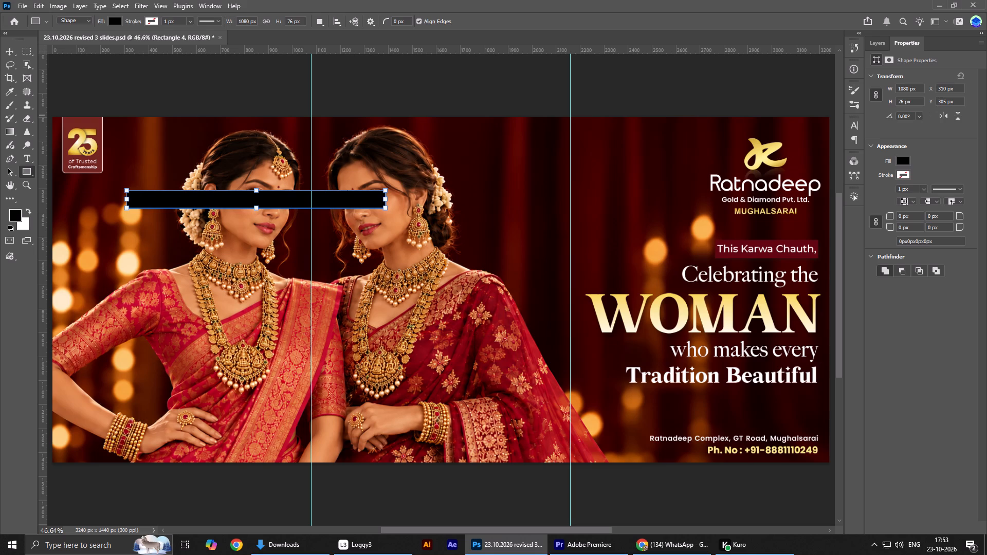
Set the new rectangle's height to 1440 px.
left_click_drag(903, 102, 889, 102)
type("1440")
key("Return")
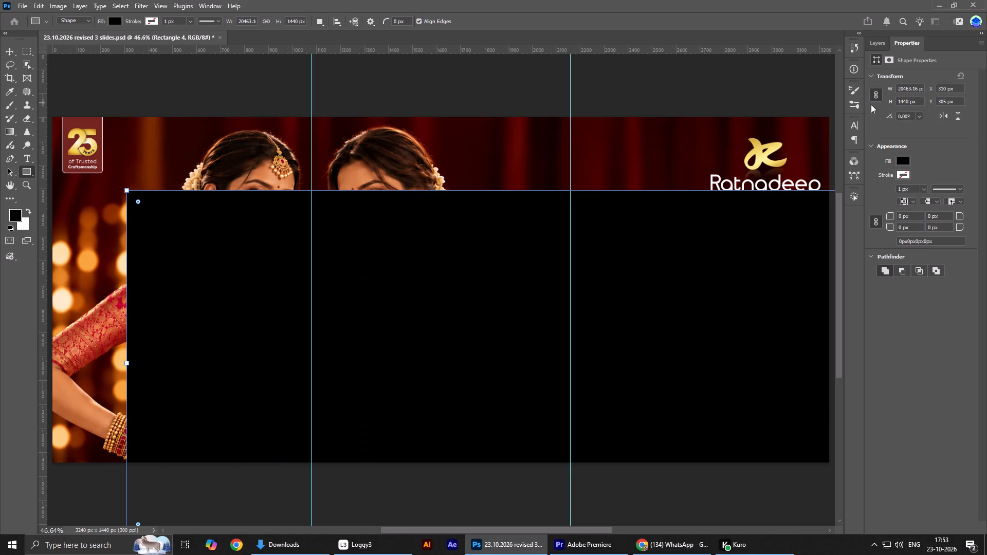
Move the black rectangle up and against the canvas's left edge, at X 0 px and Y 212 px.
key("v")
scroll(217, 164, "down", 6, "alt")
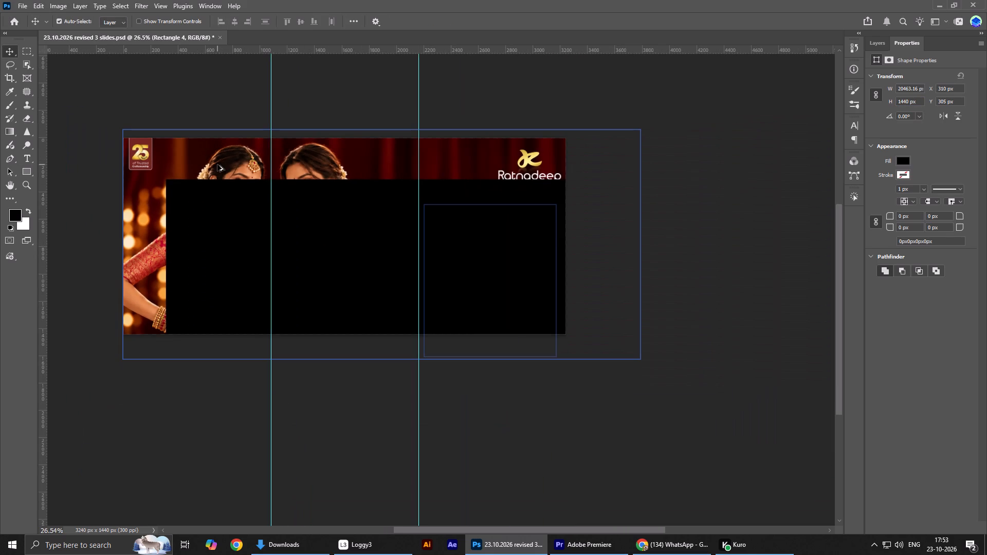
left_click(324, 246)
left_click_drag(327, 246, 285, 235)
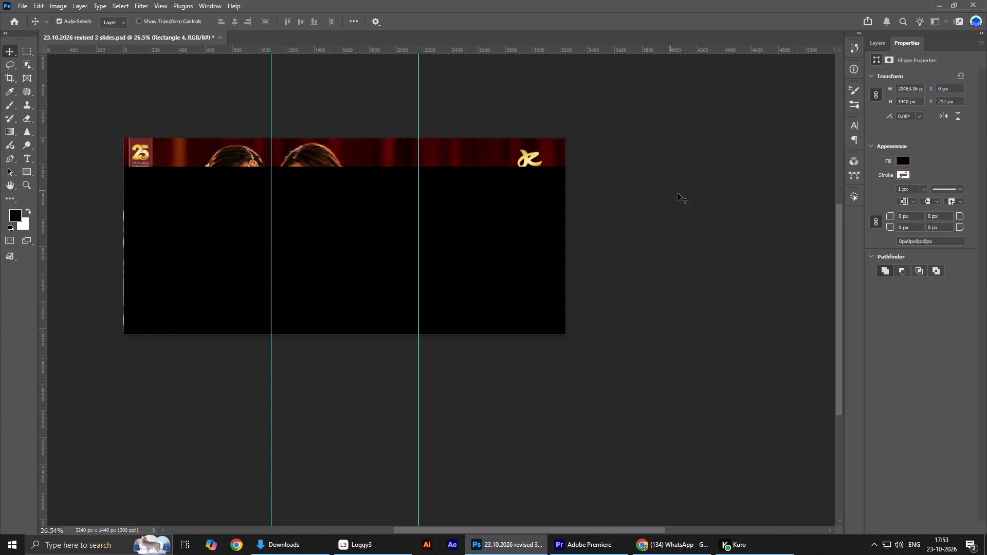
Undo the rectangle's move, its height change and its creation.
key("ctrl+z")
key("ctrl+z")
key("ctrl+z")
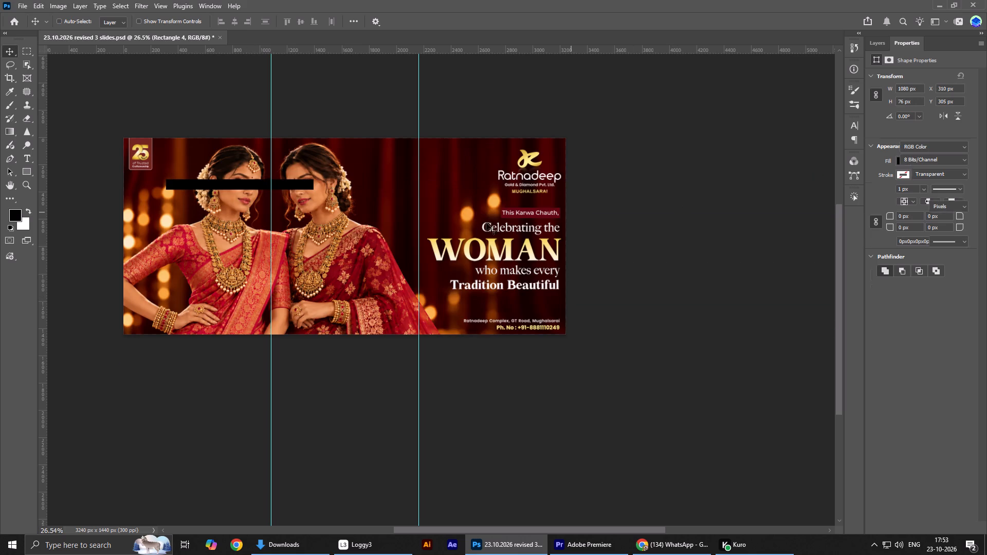
Create a black rectangle 1080 px wide and 1440 px high with the Rectangle tool.
left_click(22, 173)
left_click(157, 214)
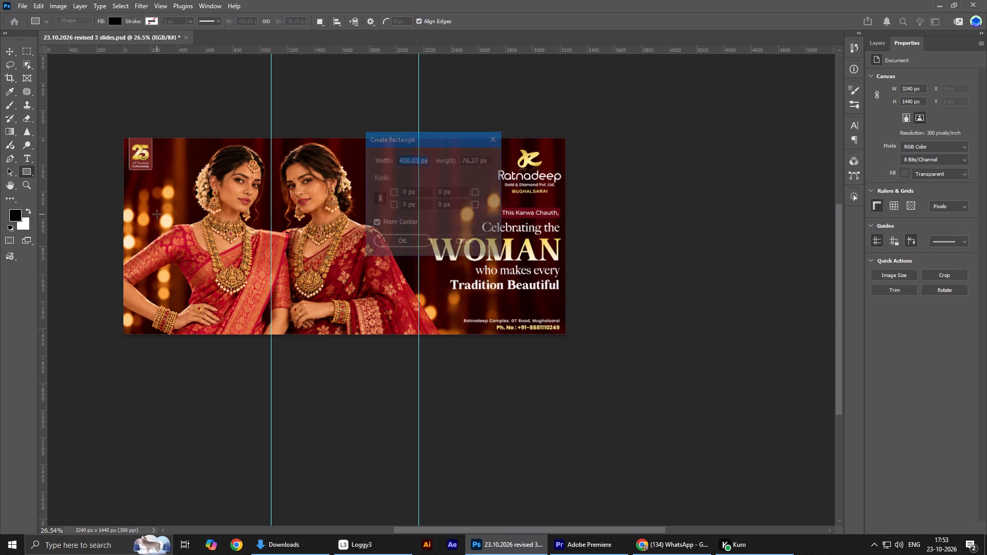
left_click_drag(419, 162, 395, 163)
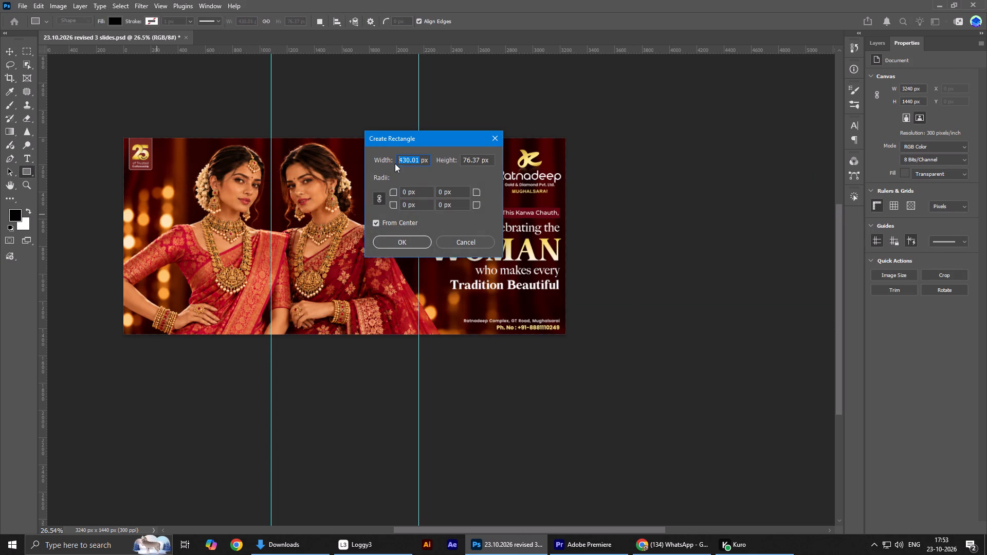
type("1080")
left_click_drag(477, 160, 458, 160)
key("BackSpace")
key("Right")
key("BackSpace")
type("1440")
key("Return")
Align the black rectangle vertically to the canvas and flush with its left edge, leaving no active selection.
key("v")
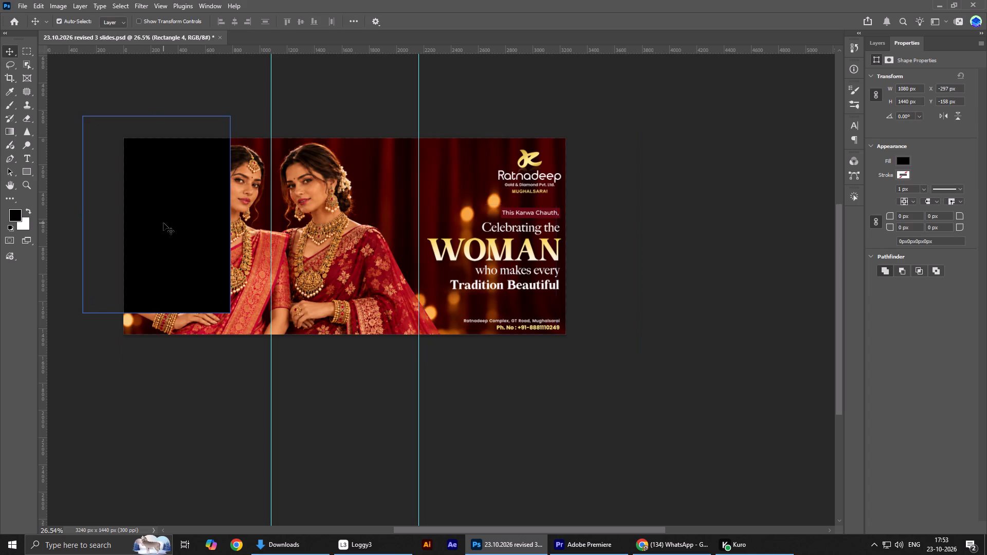
left_click(163, 223)
key("ctrl+a")
double_click(232, 20)
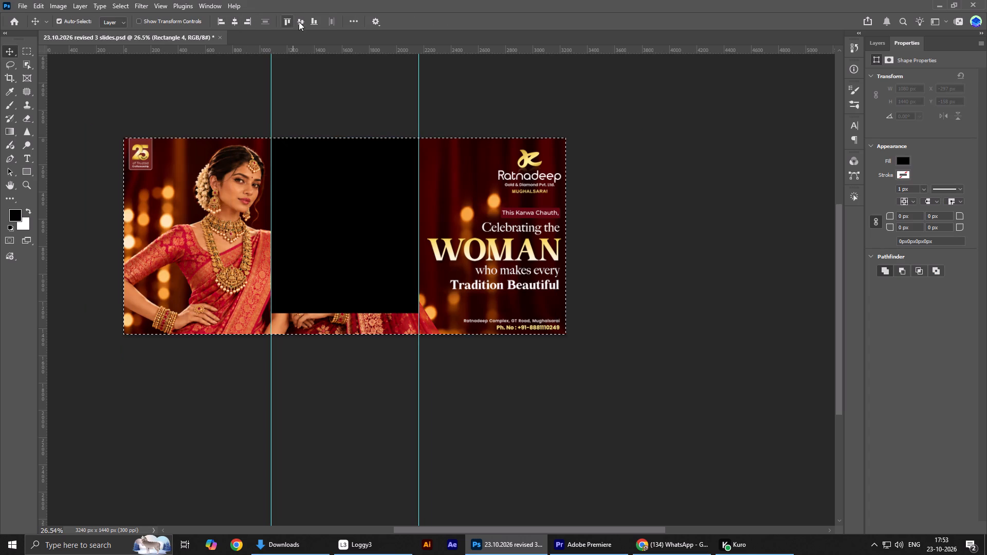
triple_click(304, 22)
triple_click(304, 22)
double_click(304, 22)
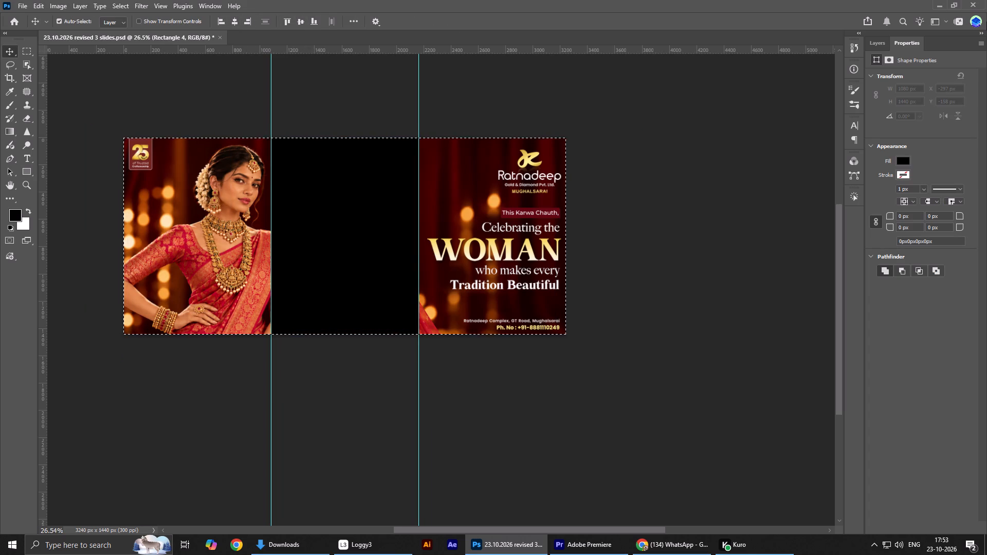
left_click(872, 41)
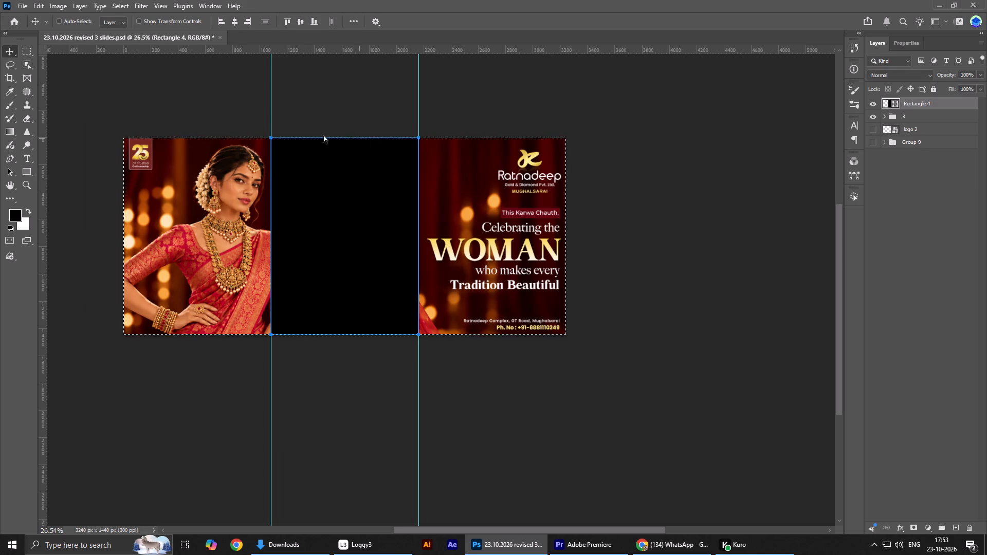
left_click(223, 16)
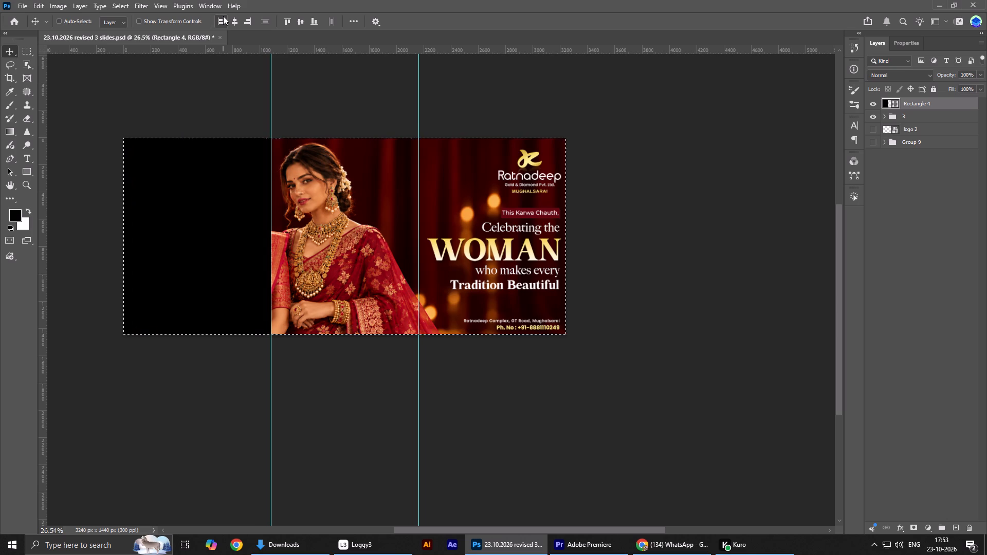
key("ctrl+d")
Duplicate the black rectangle layer twice.
key("ctrl+j")
key("ctrl+j")
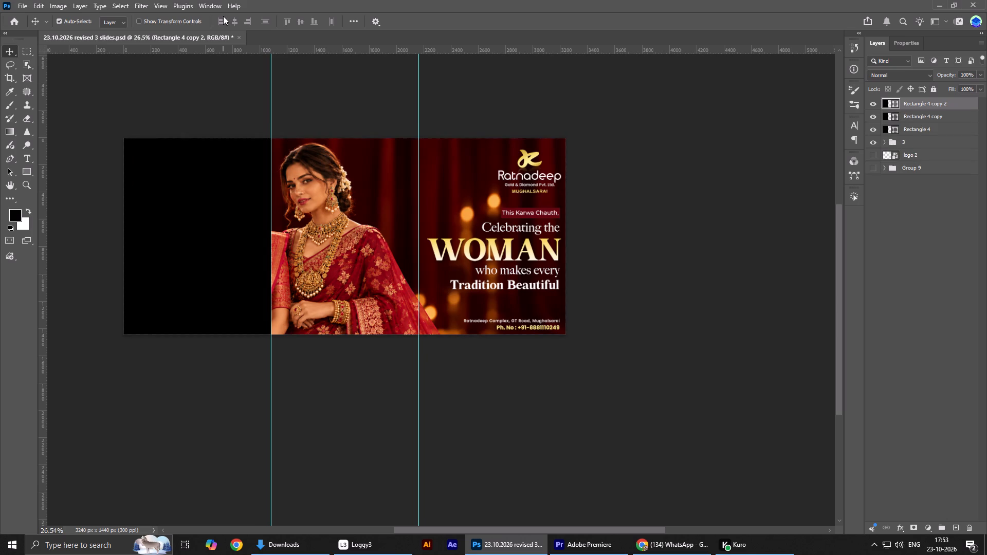
Align the topmost rectangle copy to the canvas's right edge and the other copy to its horizontal centre, covering all three slides.
left_click(181, 206)
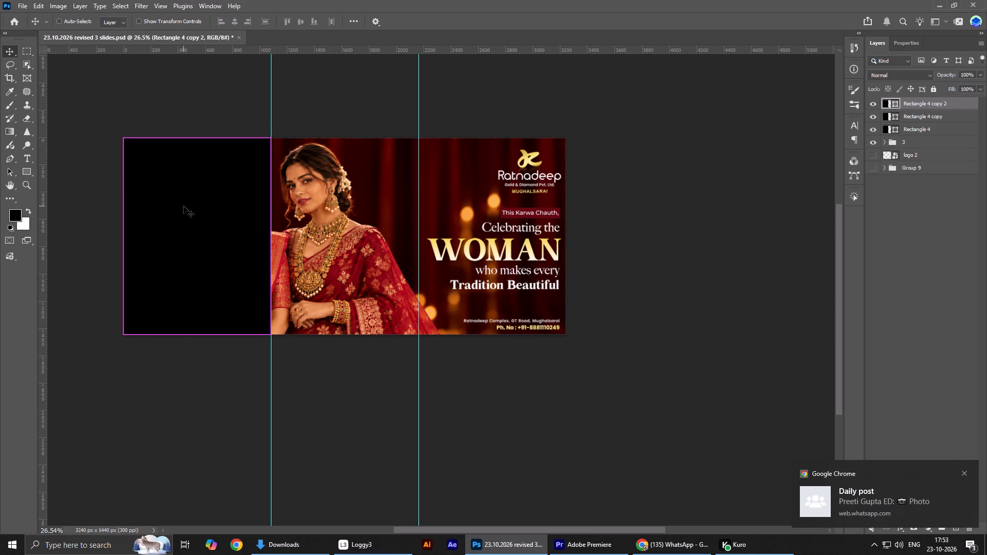
key("ctrl+a")
left_click(246, 17)
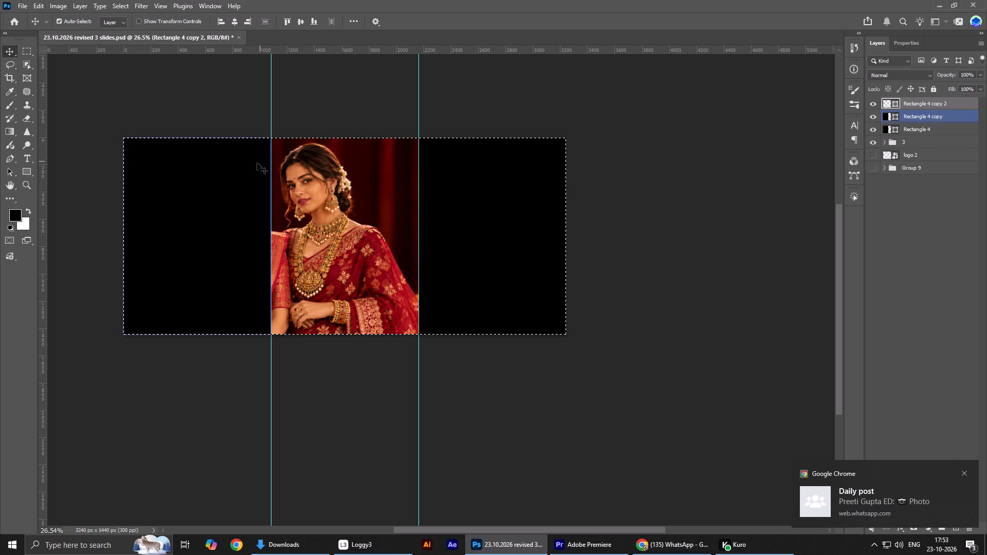
left_click(234, 174)
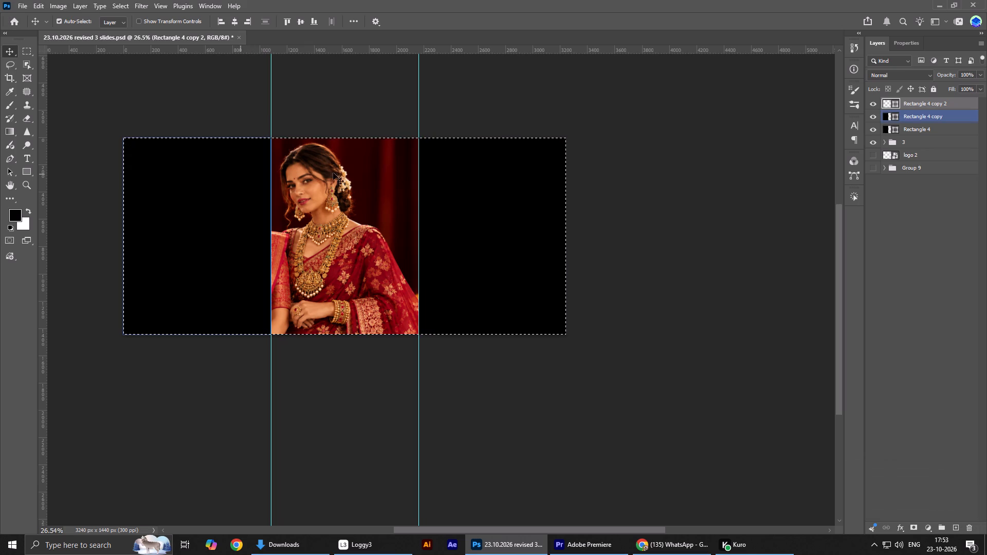
left_click(959, 117)
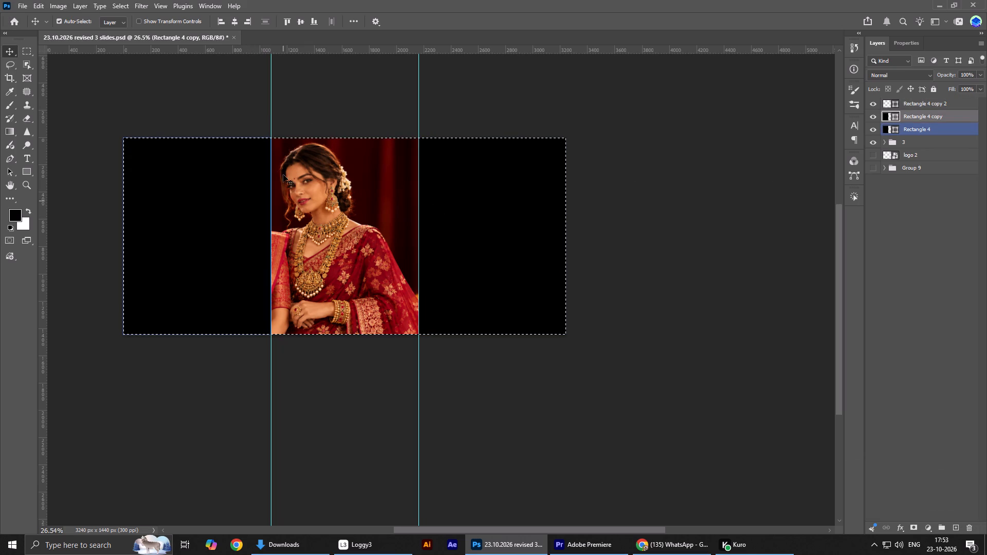
left_click(235, 22)
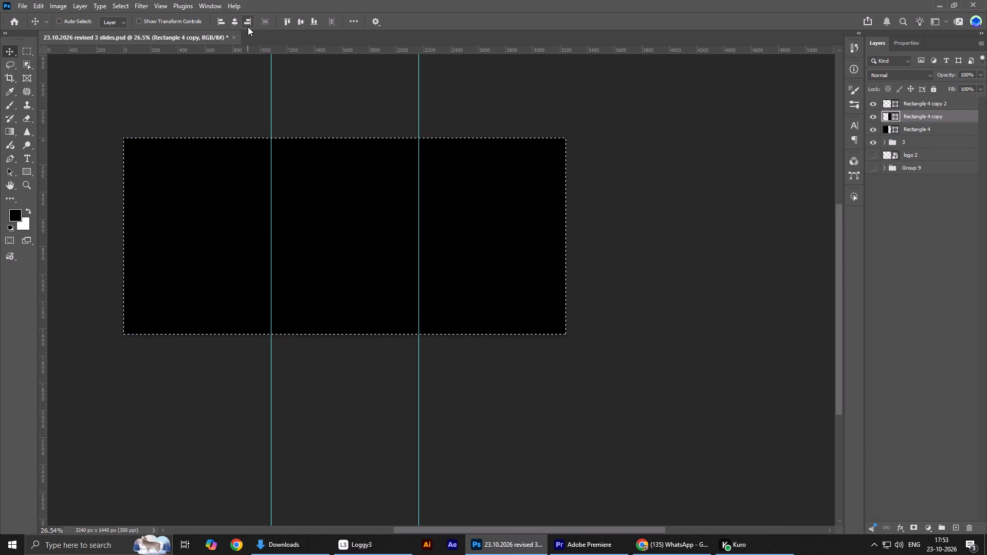
key("ctrl+f")
key("ctrl+d")
key("ctrl+0")
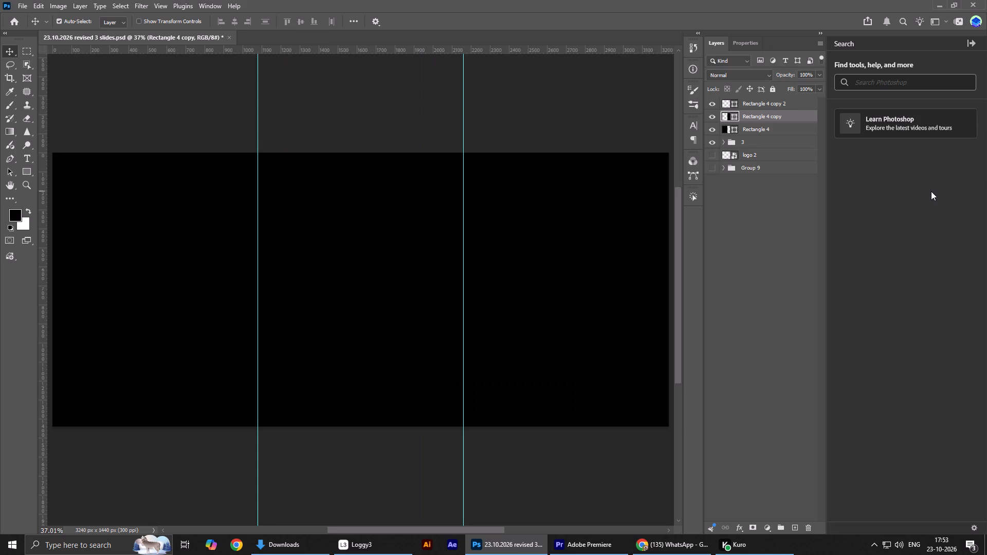
left_click(975, 41)
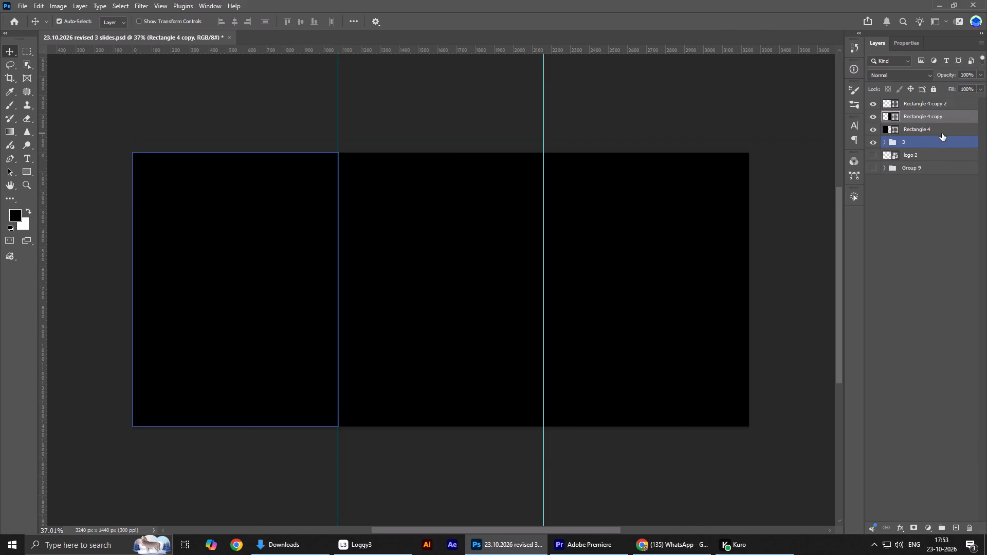
Move layer group 3 above all three black rectangles in the layer stack.
left_click(942, 133)
left_click(961, 102)
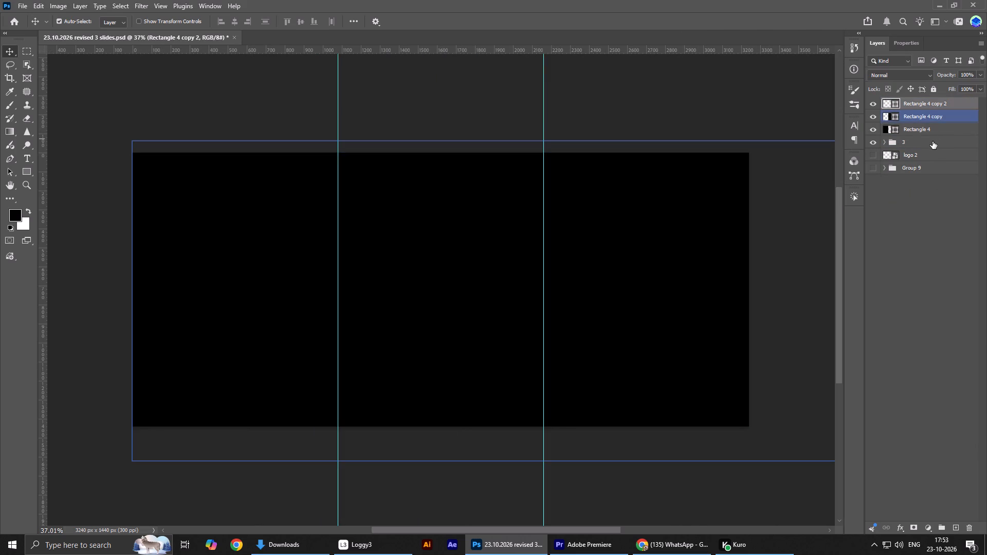
left_click_drag(933, 141, 946, 97)
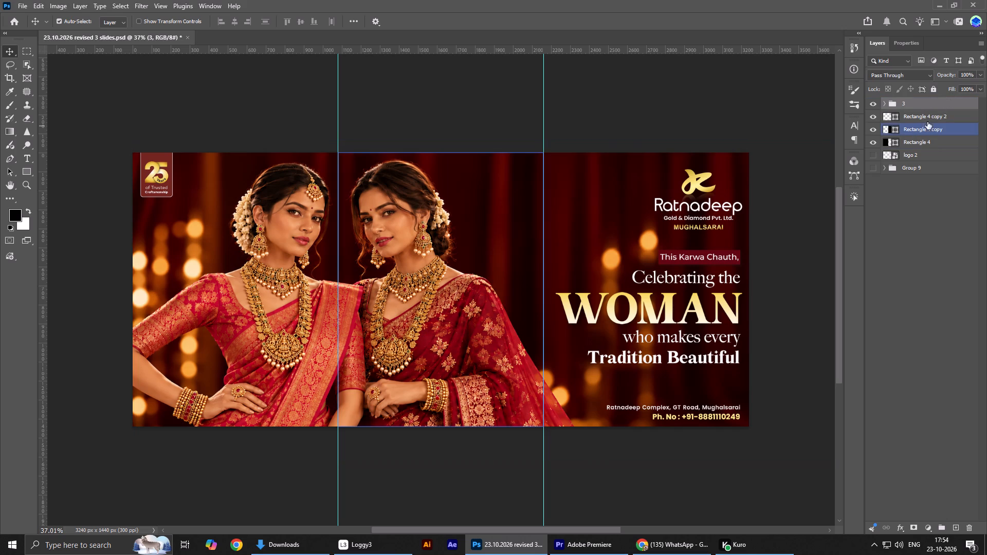
Duplicate layer group 3 twice.
left_click(938, 109)
key("ctrl+j")
key("ctrl+j")
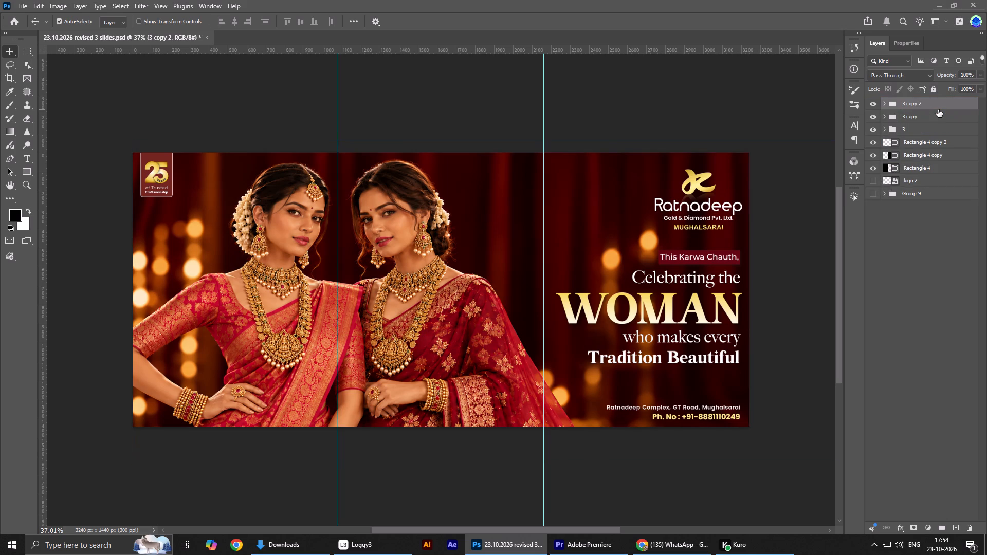
Reorder the duplicated groups so one sits directly above the middle slide's rectangle and the other directly above the first slide's rectangle.
left_click(937, 119)
left_click_drag(955, 118, 951, 136)
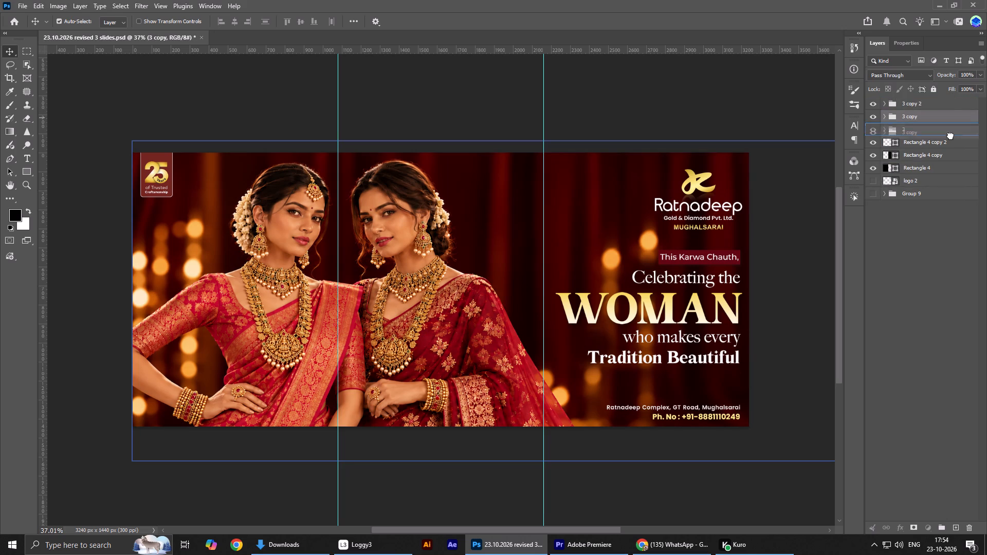
left_click_drag(951, 136, 948, 146)
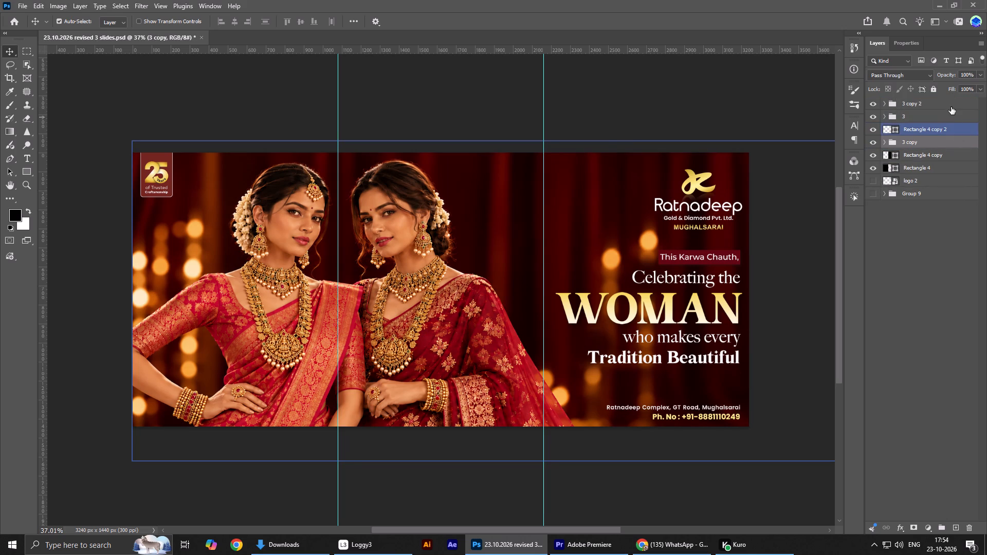
left_click(951, 107)
left_click_drag(963, 107, 957, 167)
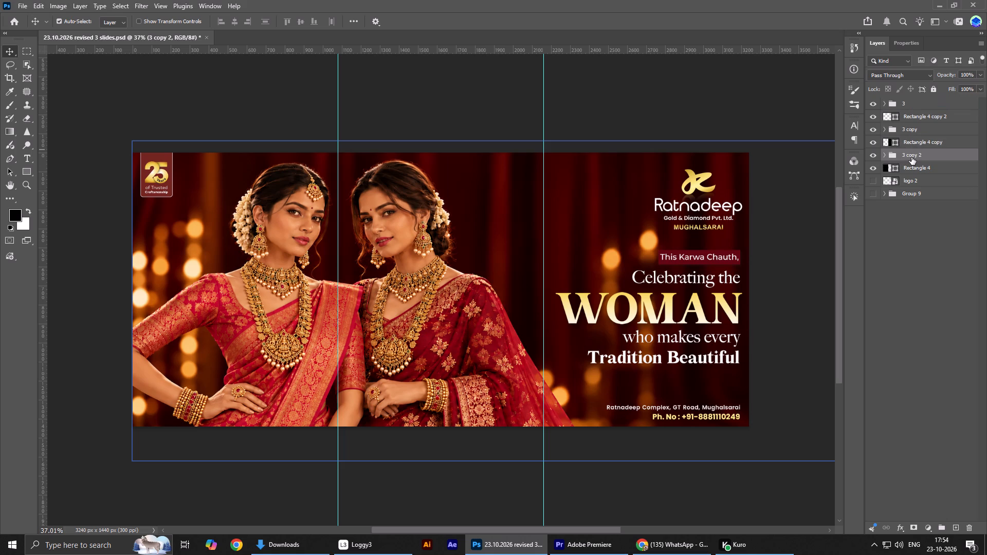
Rename the group above the first slide's rectangle as 1 and the group above the middle rectangle as 2.
double_click(911, 157)
key("1")
key("Return")
double_click(911, 131)
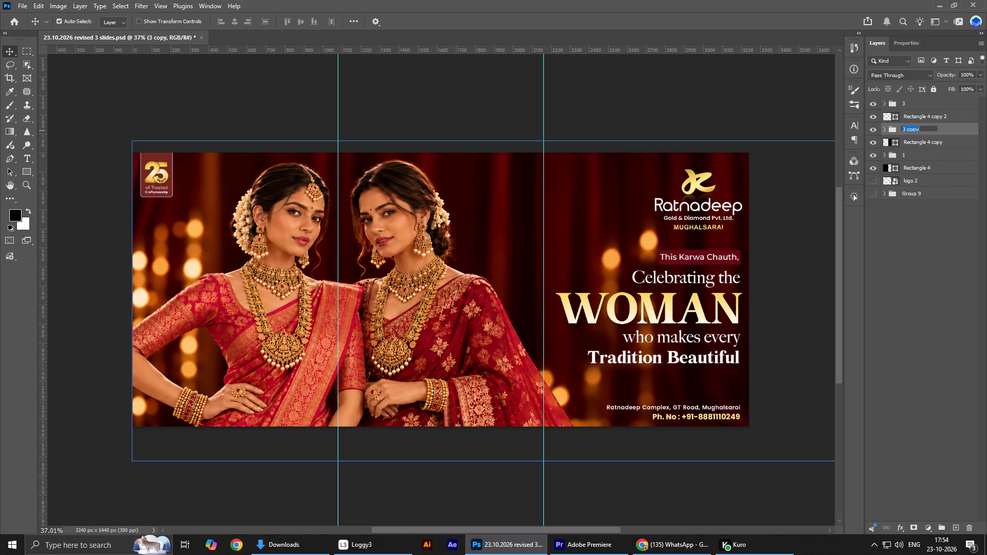
key("2")
key("Return")
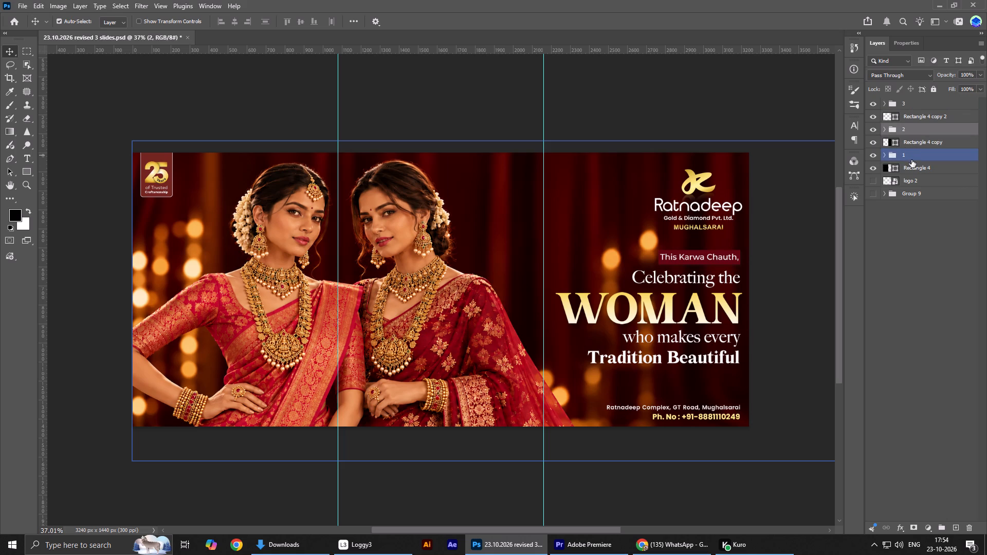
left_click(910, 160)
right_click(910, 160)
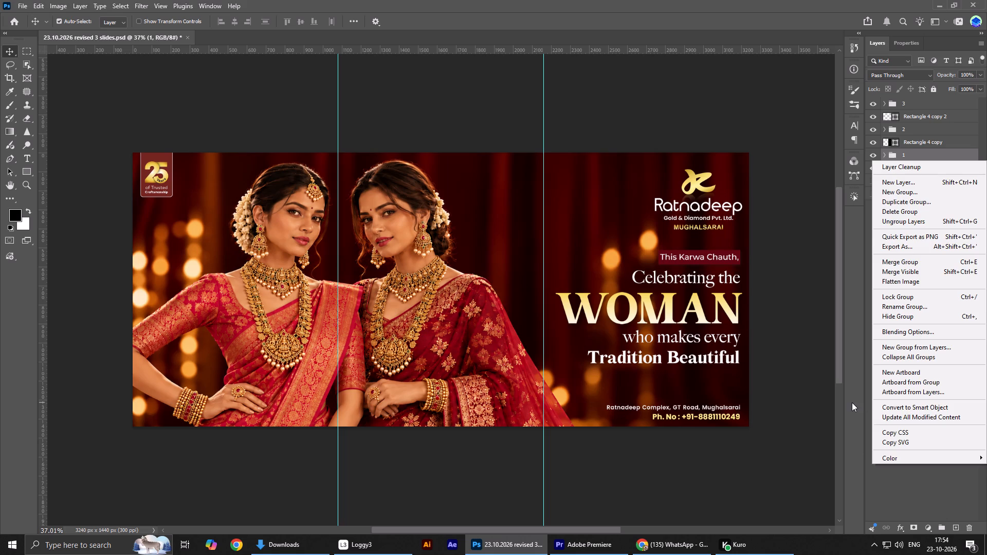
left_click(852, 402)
Duplicate group 3 as a backup at the top of the layer stack and hide the copy.
left_click(938, 103)
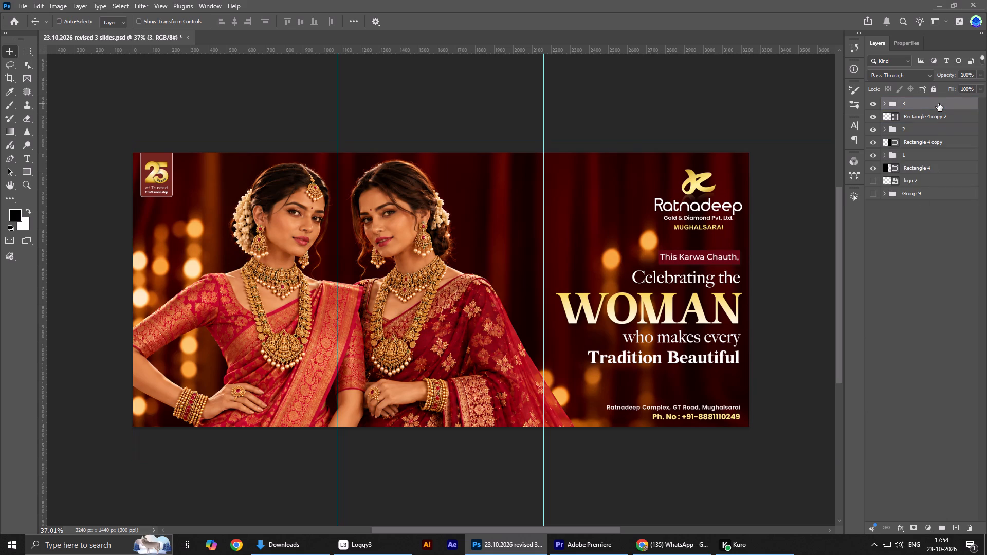
key("ctrl+j")
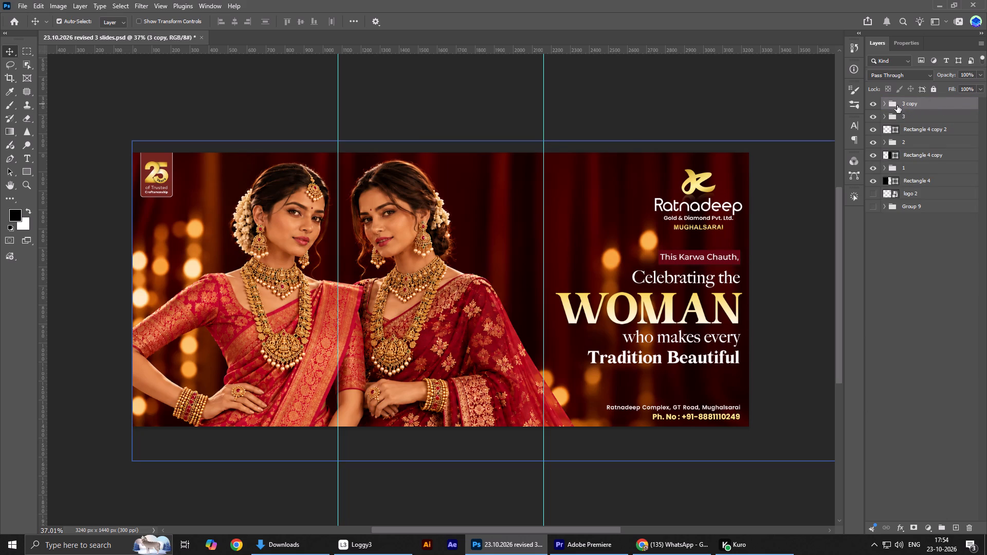
left_click(874, 103)
Convert groups 1, 2 and 3 each to a smart object.
left_click(922, 170)
right_click(922, 170)
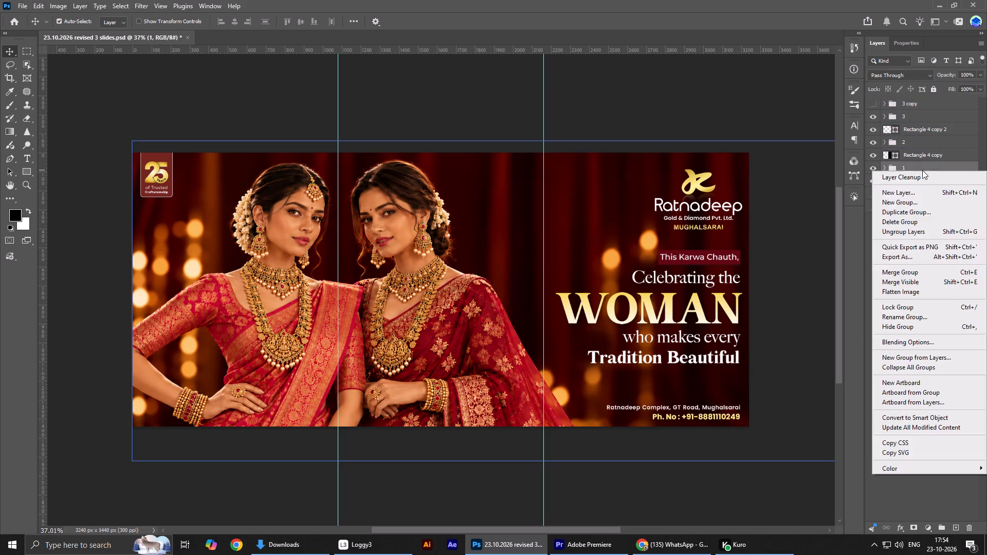
left_click(922, 417)
left_click(911, 143)
right_click(911, 143)
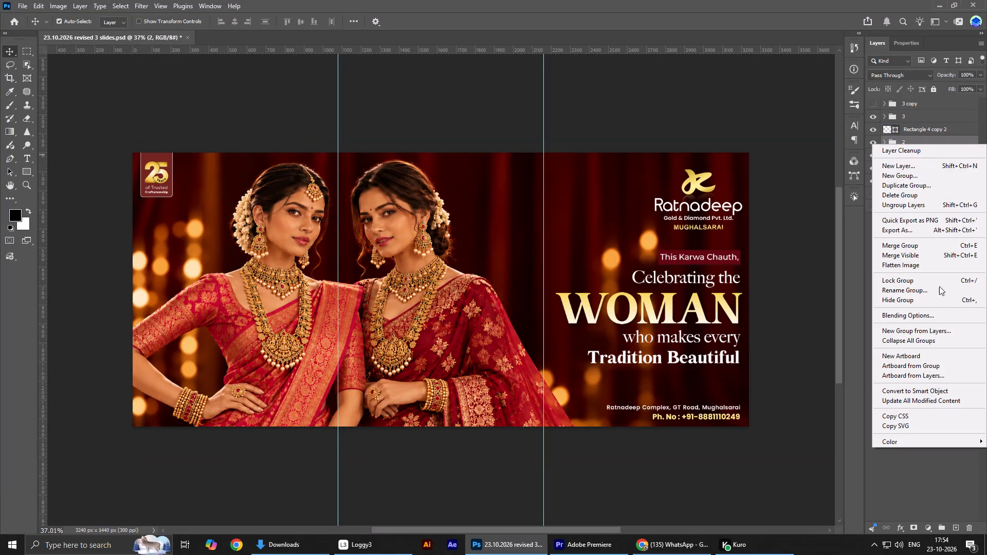
left_click(907, 389)
left_click(921, 115)
right_click(921, 115)
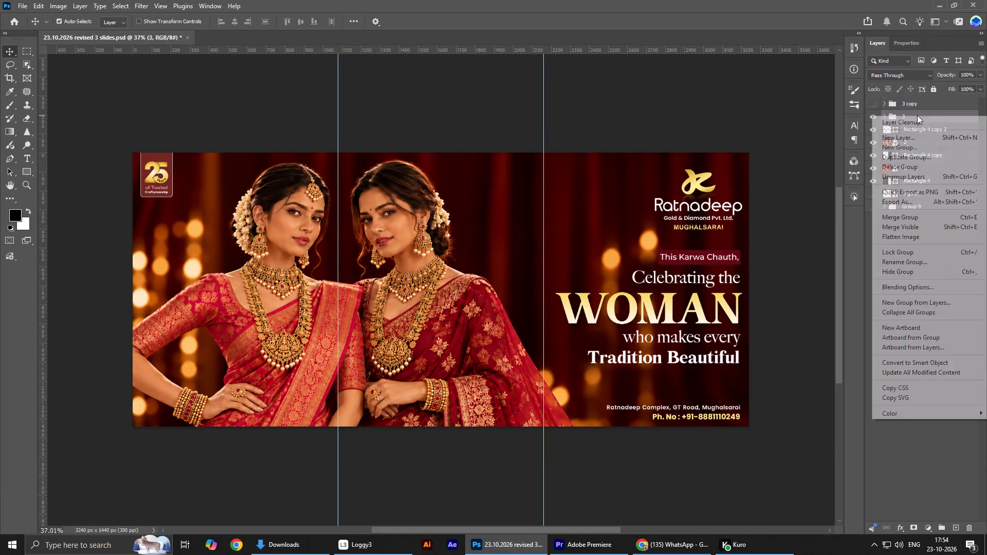
left_click(908, 366)
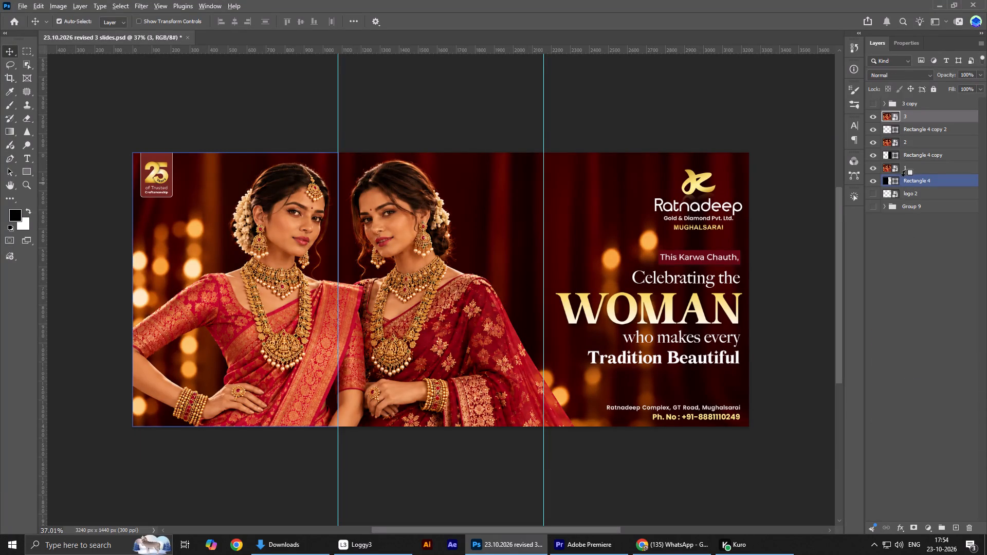
Clip smart objects 1, 2 and 3 each to the slide-sized rectangle directly beneath it.
left_click(900, 175, "alt")
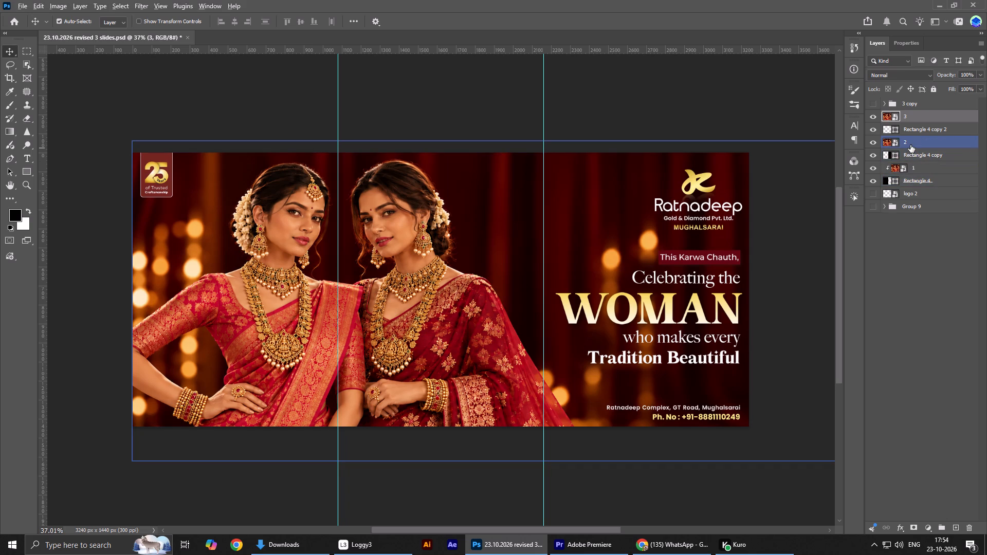
left_click(909, 147, "alt")
left_click(918, 123, "alt")
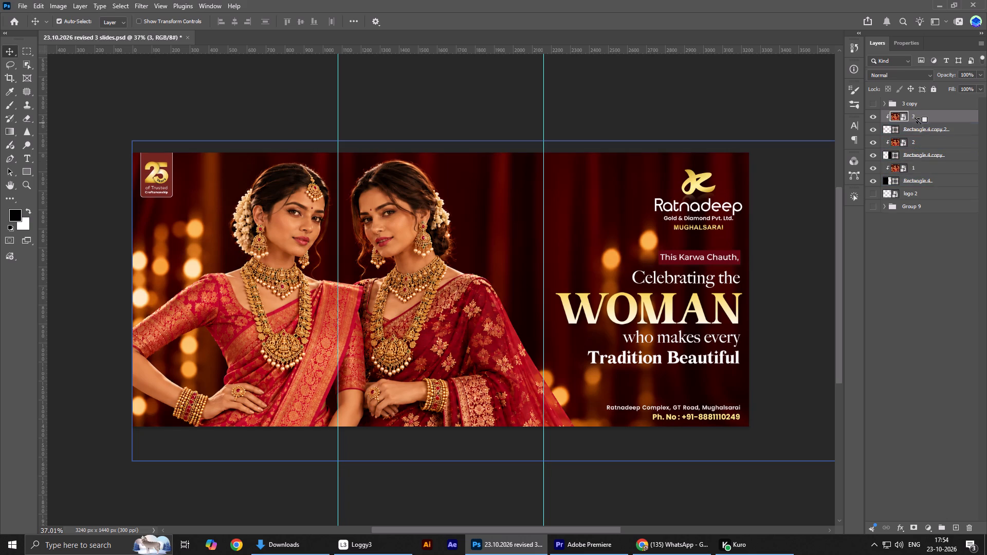
left_click(917, 241)
Group smart object 1 with its clipping rectangle, name the group 1, and convert it to a smart object.
left_click(925, 182)
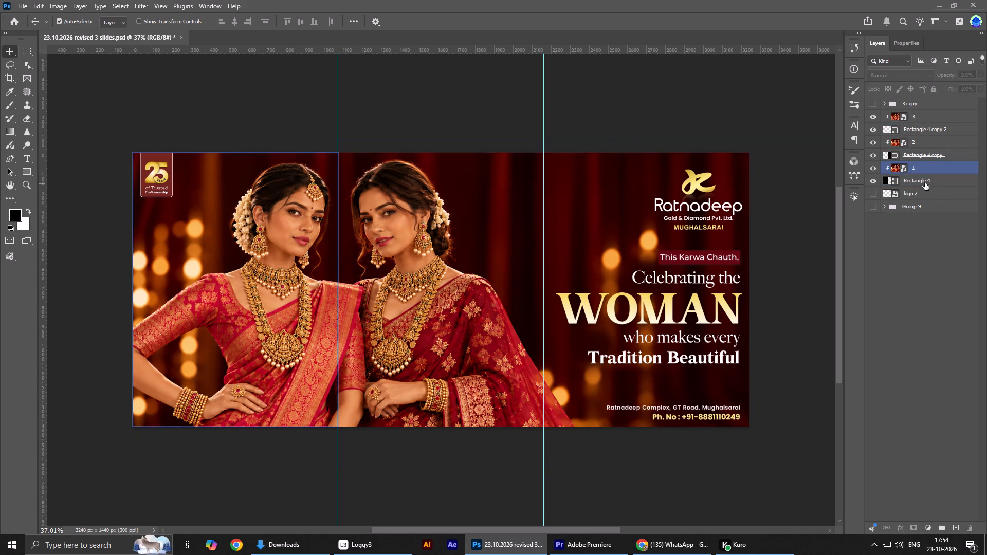
left_click(936, 171, "shift")
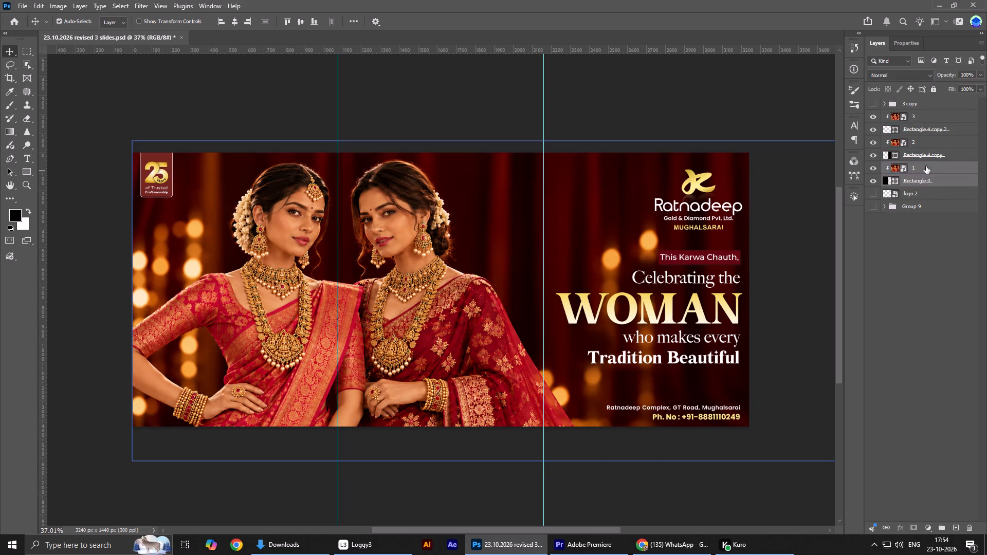
key("ctrl+g")
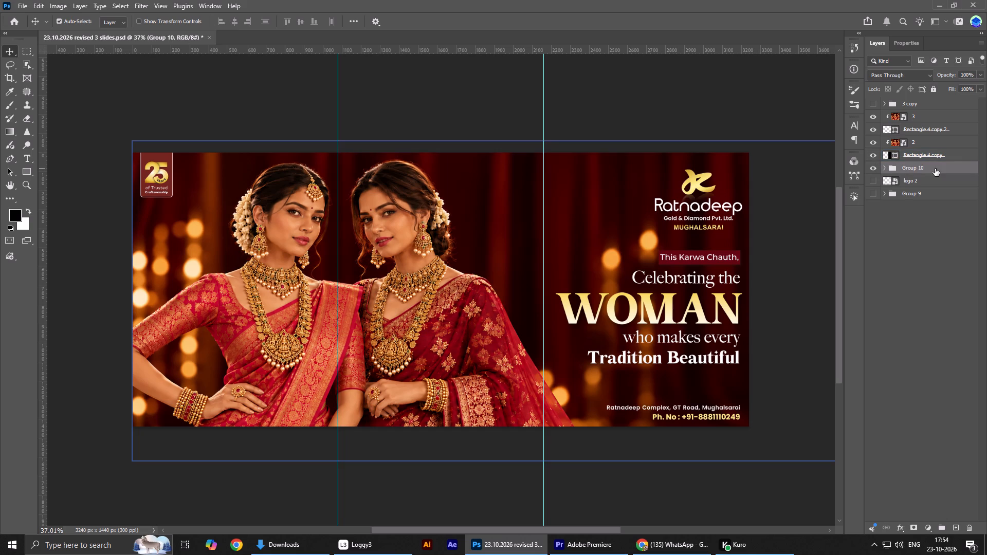
double_click(925, 168)
key("1")
key("Return")
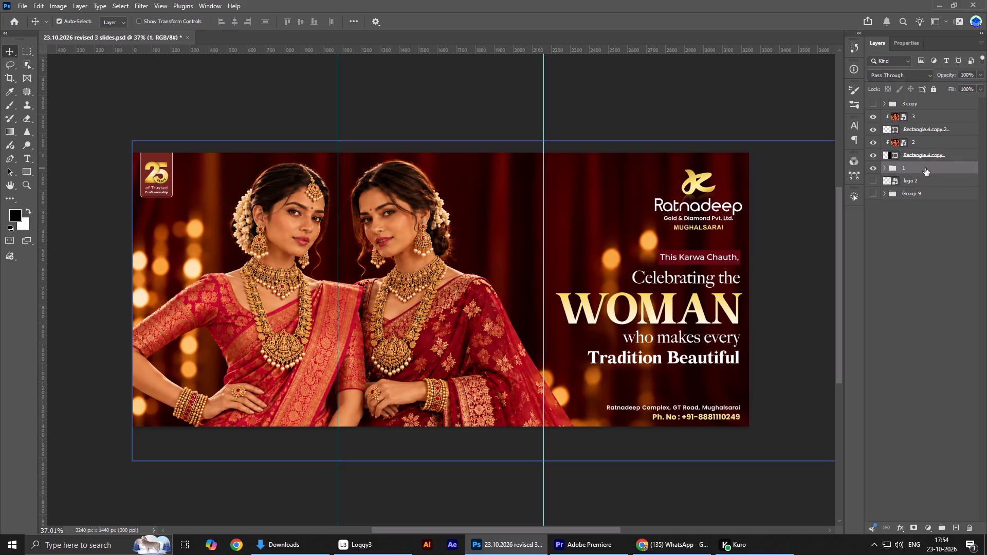
right_click(925, 168)
left_click(892, 419)
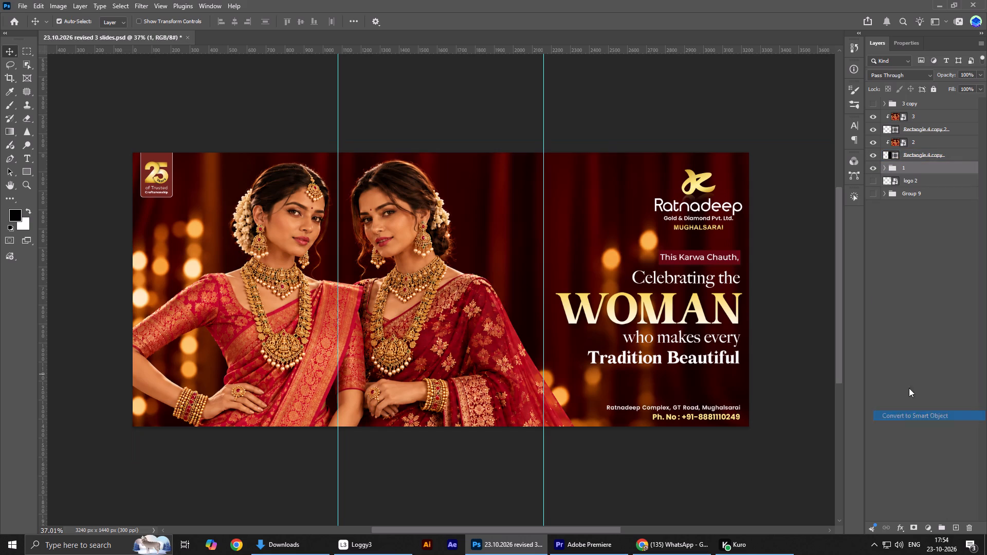
Group smart object 2 with its clipping rectangle, name the group 2, and convert it to a smart object.
left_click(949, 156)
left_click(945, 146, "shift")
right_click(945, 146)
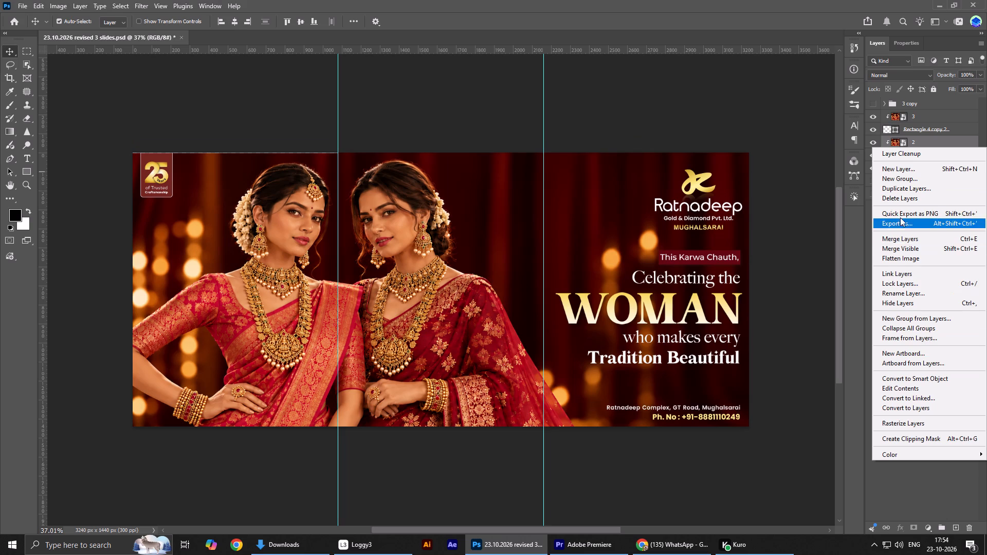
left_click(901, 182)
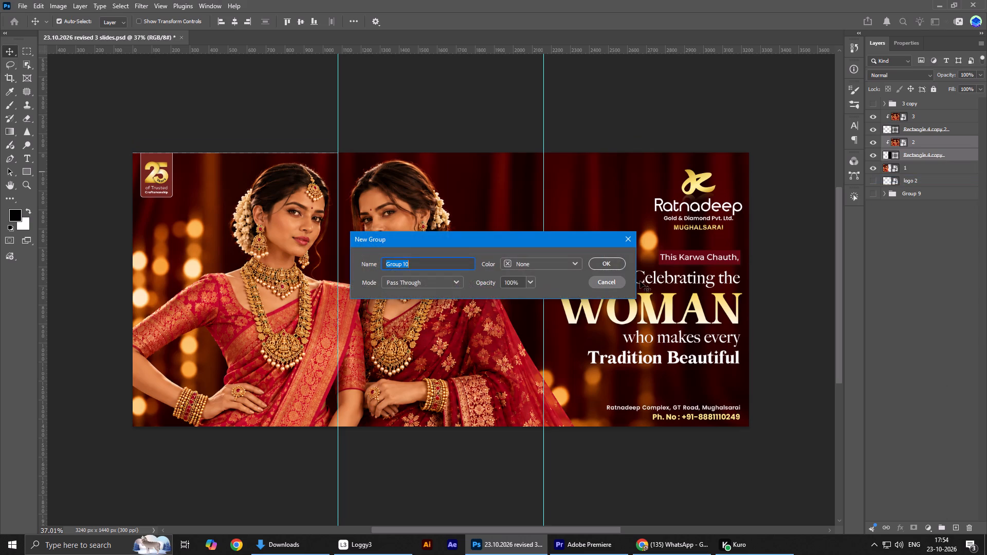
left_click(608, 281)
key("ctrl+g")
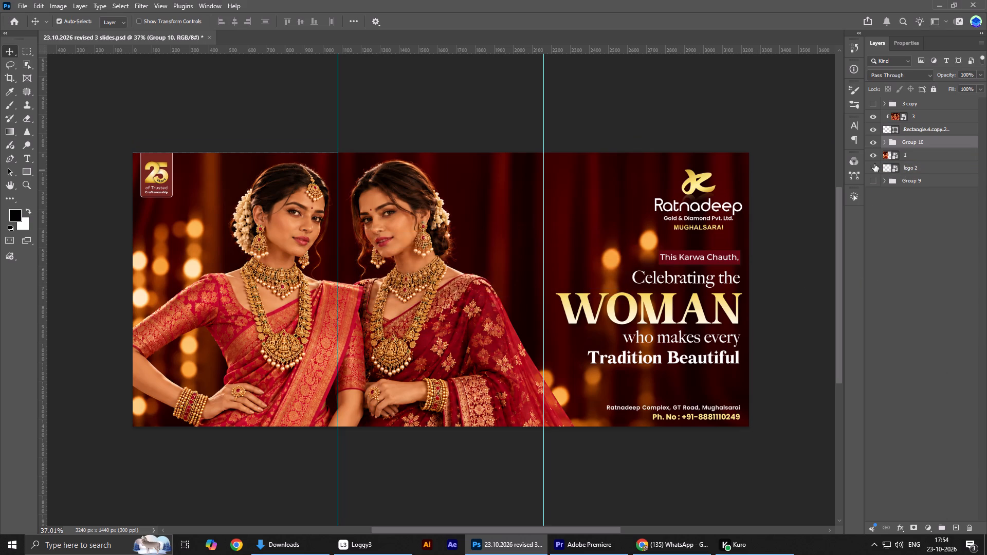
double_click(911, 142)
key("2")
key("Return")
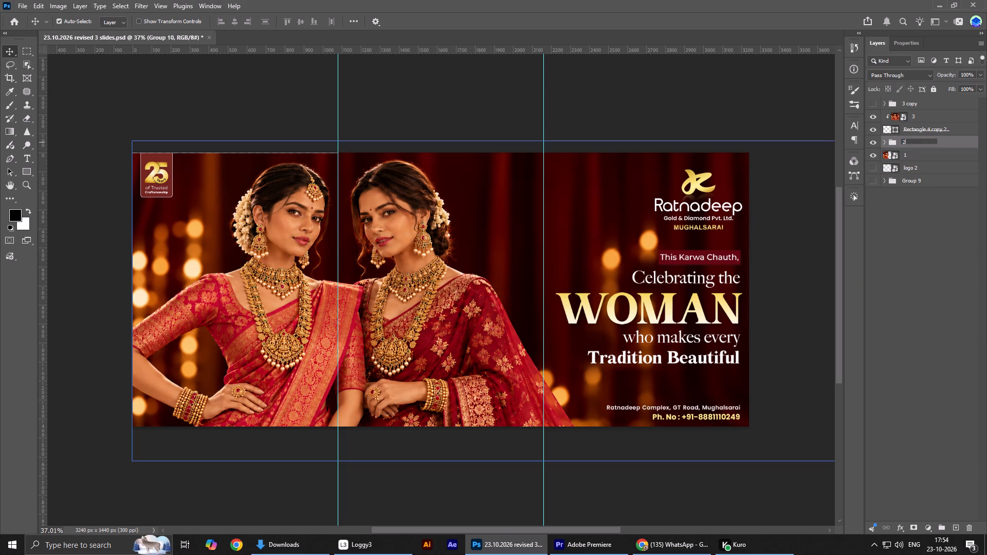
right_click(911, 142)
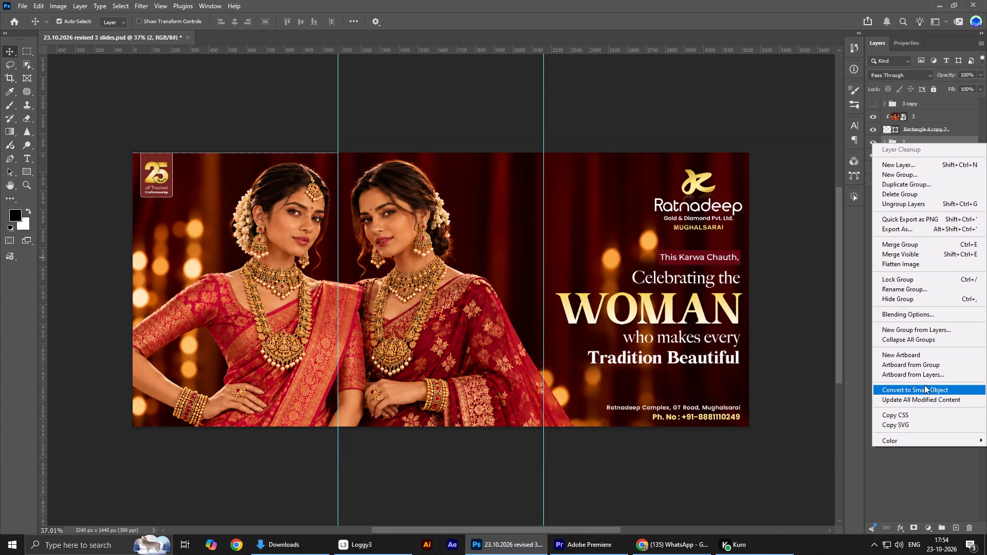
left_click(924, 385)
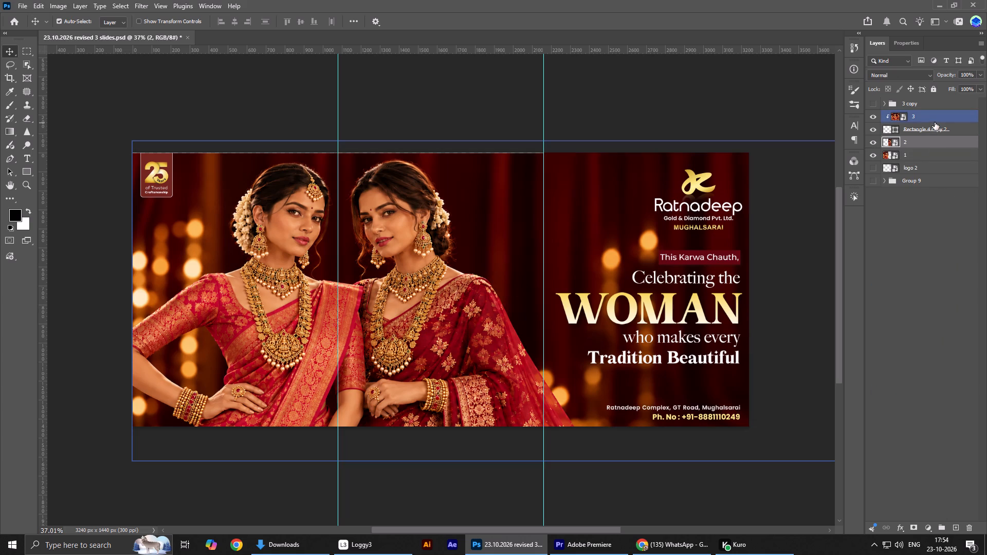
Group smart object 3 with its clipping rectangle.
left_click(935, 119)
left_click(943, 127, "shift")
right_click(943, 127)
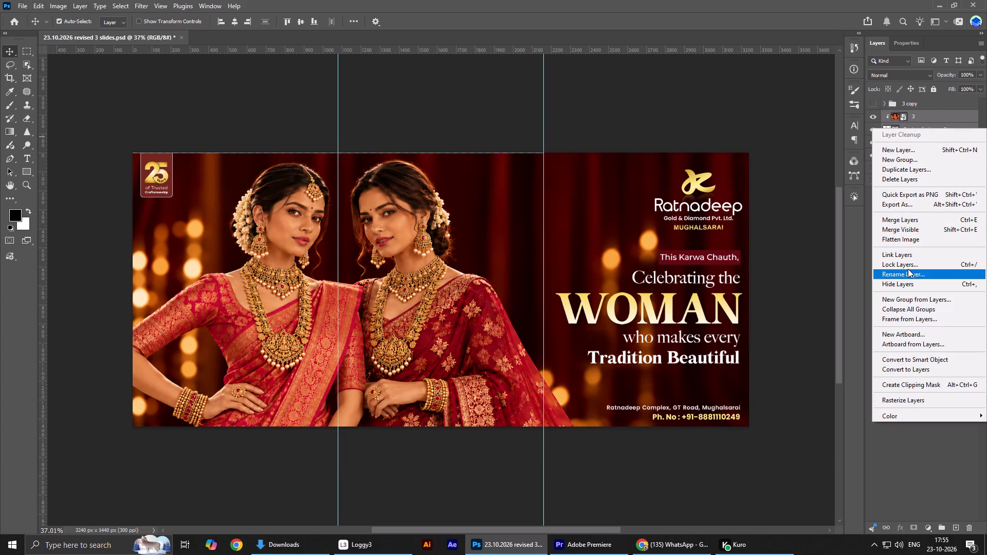
left_click(933, 465)
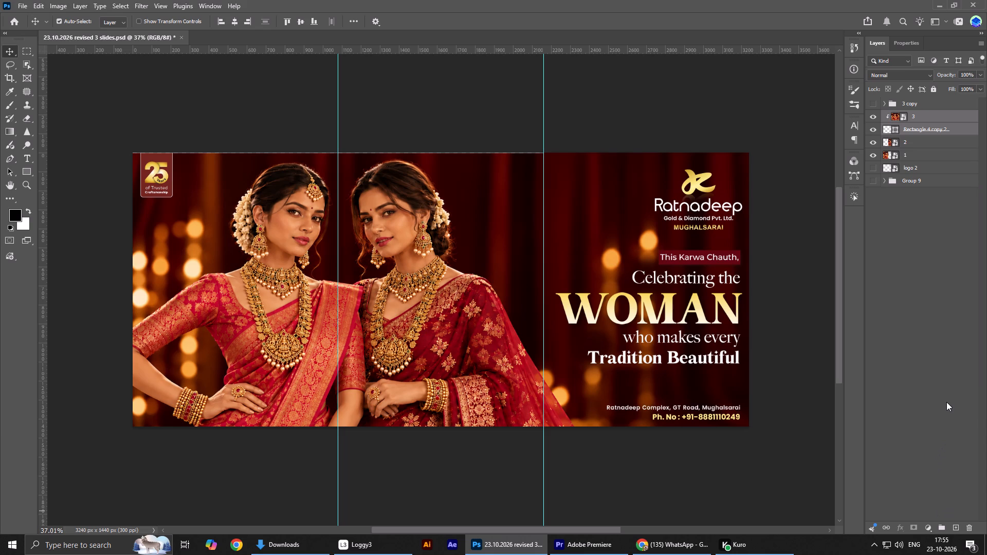
key("ctrl+g")
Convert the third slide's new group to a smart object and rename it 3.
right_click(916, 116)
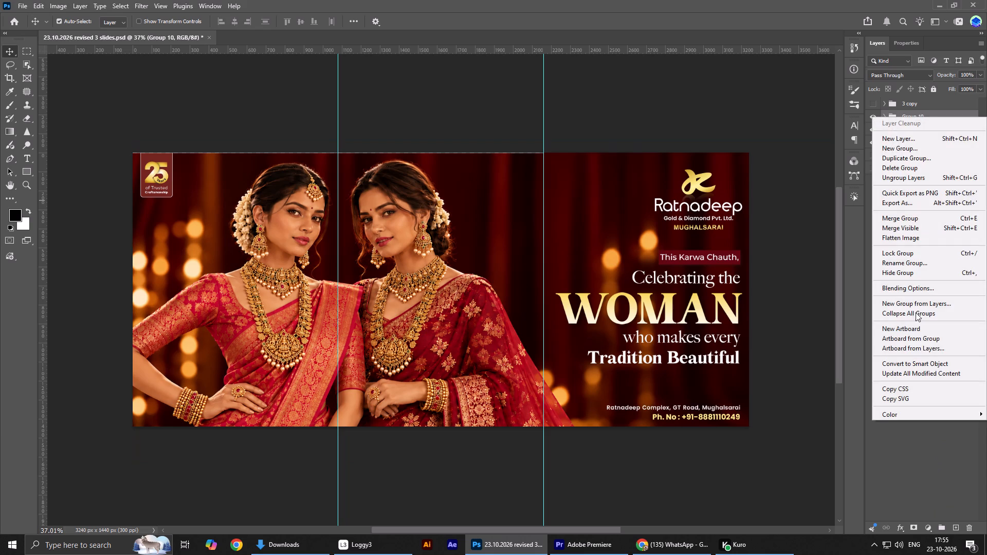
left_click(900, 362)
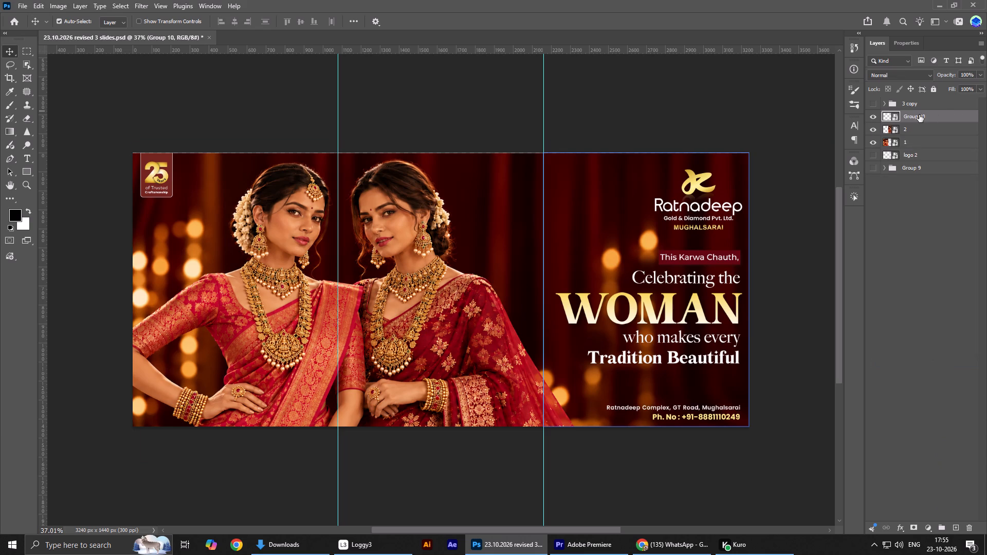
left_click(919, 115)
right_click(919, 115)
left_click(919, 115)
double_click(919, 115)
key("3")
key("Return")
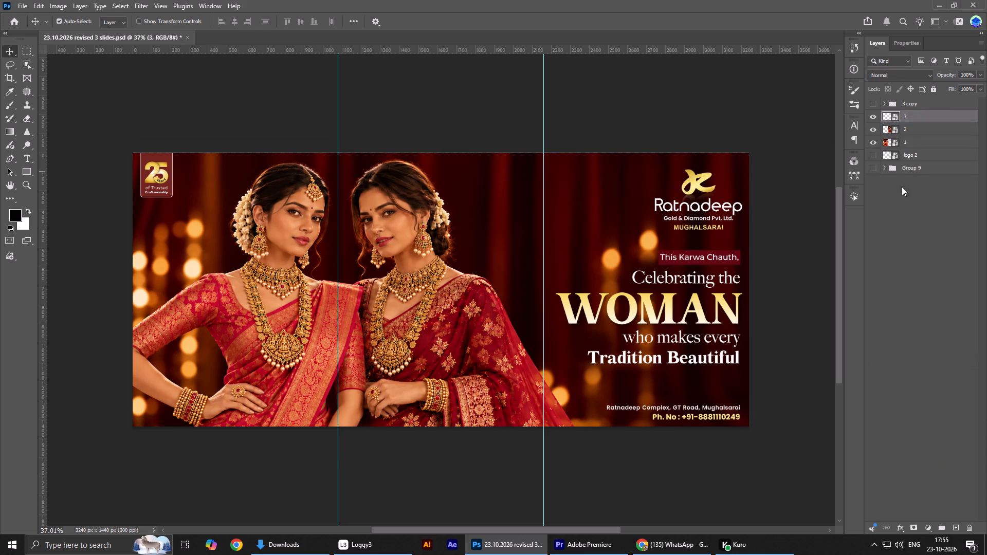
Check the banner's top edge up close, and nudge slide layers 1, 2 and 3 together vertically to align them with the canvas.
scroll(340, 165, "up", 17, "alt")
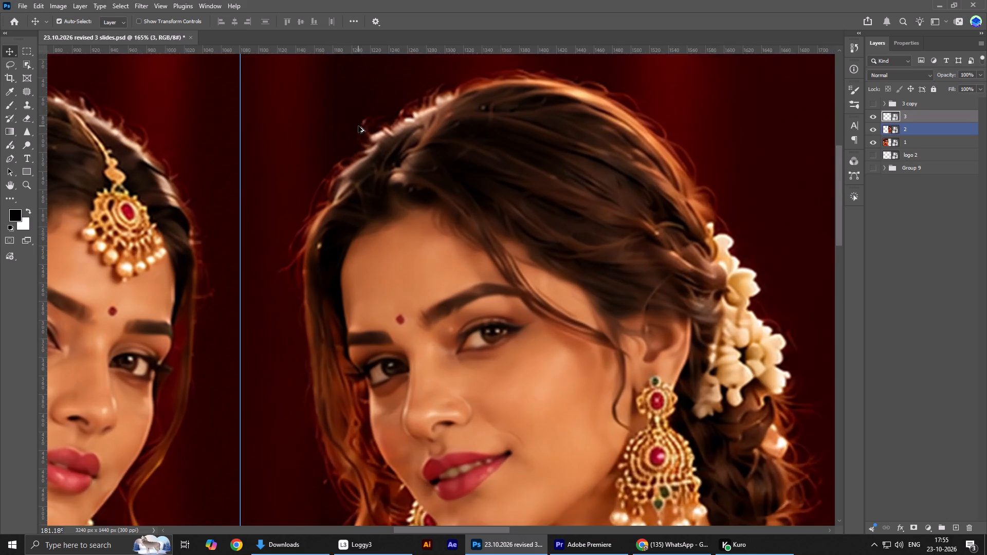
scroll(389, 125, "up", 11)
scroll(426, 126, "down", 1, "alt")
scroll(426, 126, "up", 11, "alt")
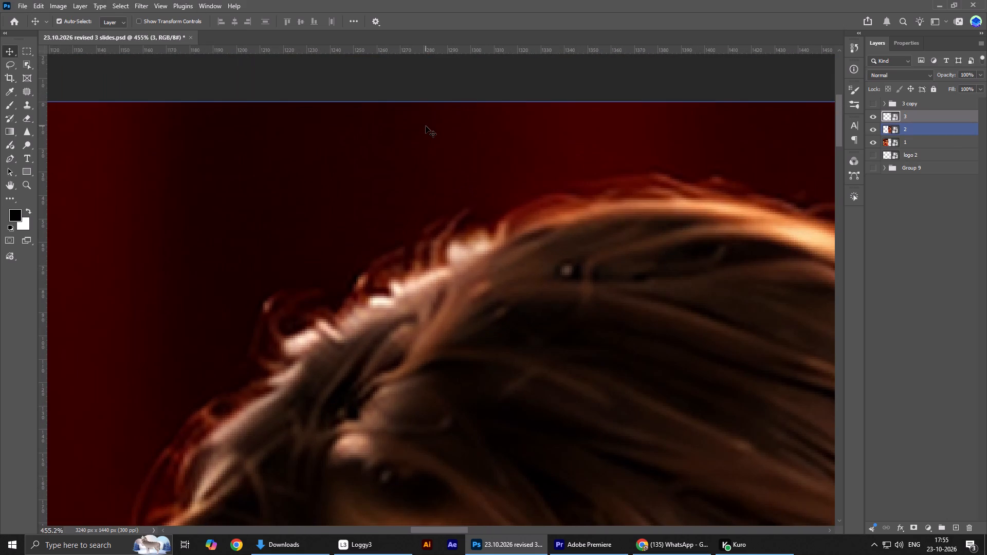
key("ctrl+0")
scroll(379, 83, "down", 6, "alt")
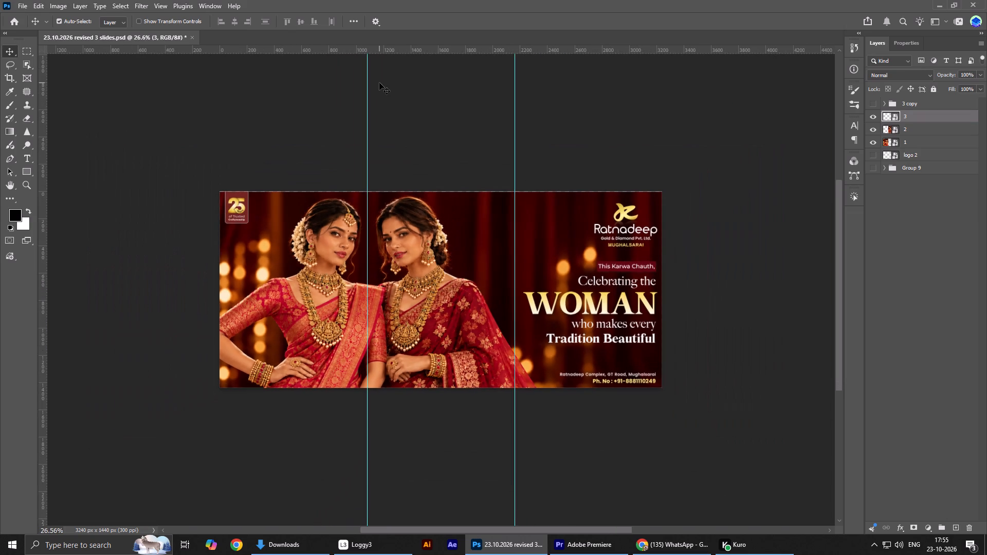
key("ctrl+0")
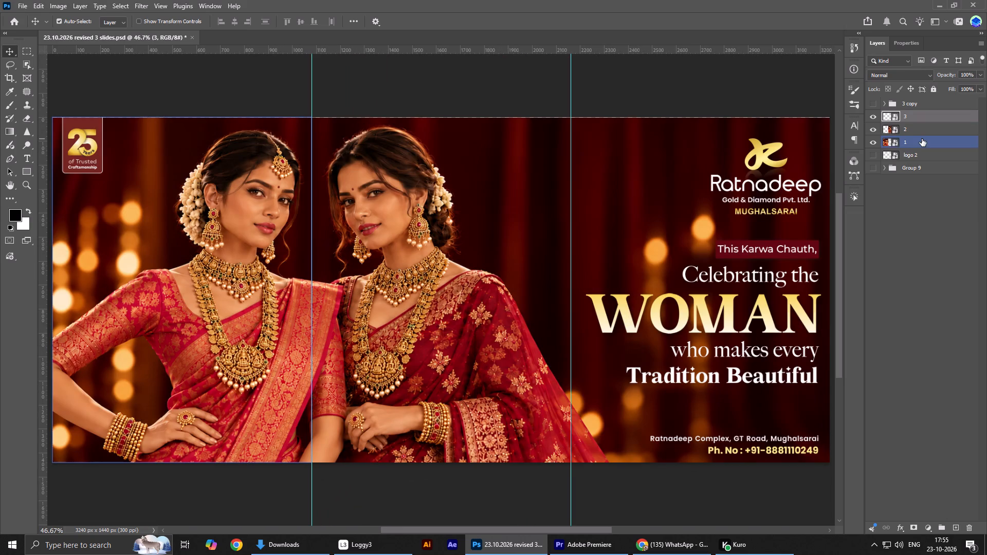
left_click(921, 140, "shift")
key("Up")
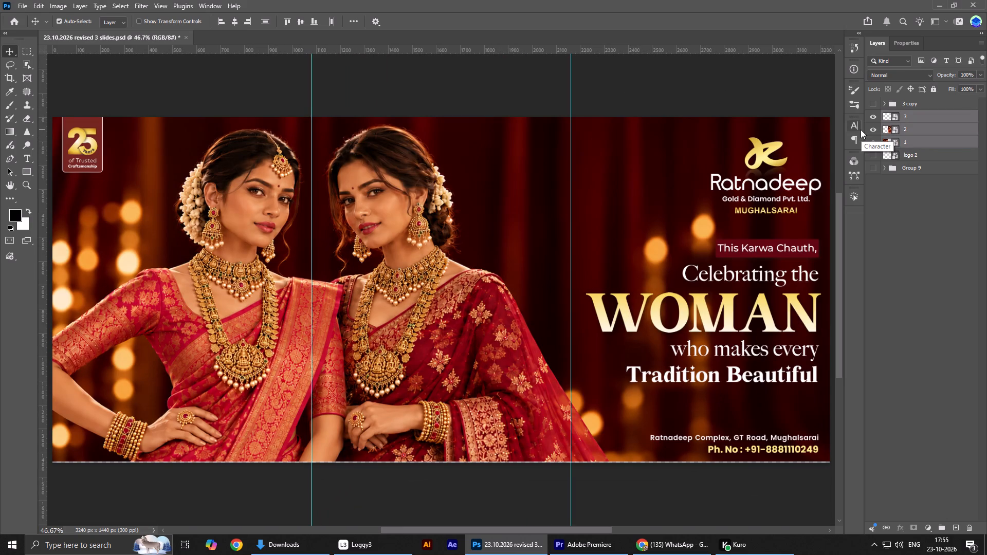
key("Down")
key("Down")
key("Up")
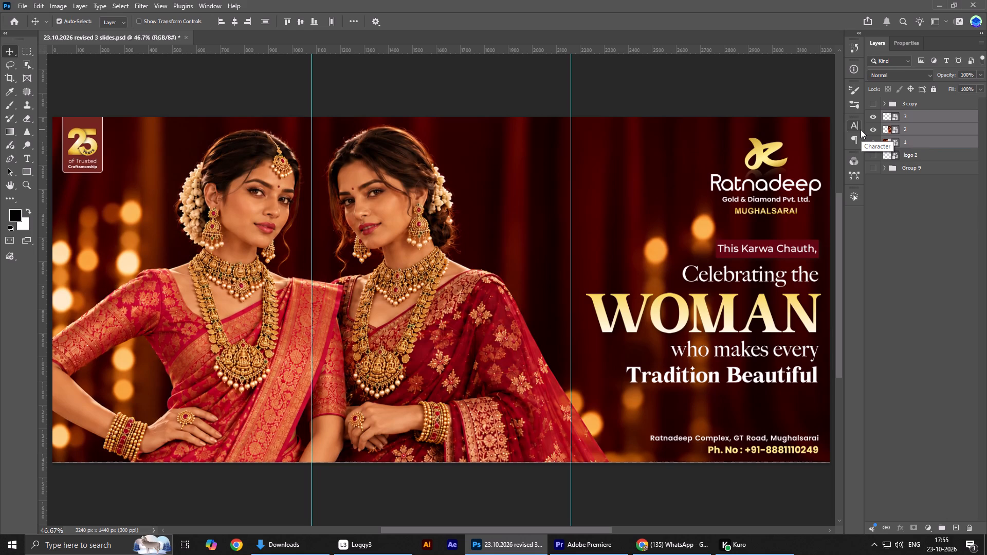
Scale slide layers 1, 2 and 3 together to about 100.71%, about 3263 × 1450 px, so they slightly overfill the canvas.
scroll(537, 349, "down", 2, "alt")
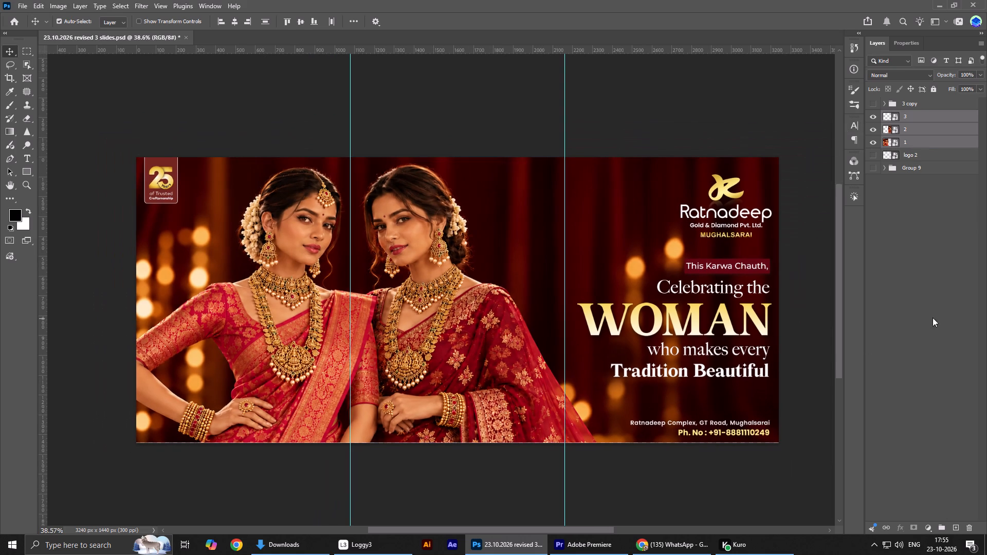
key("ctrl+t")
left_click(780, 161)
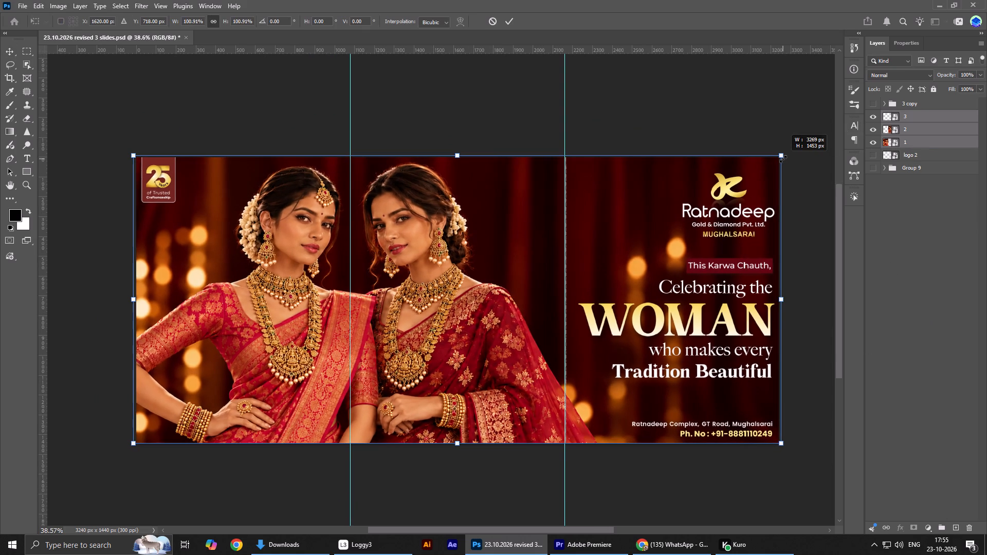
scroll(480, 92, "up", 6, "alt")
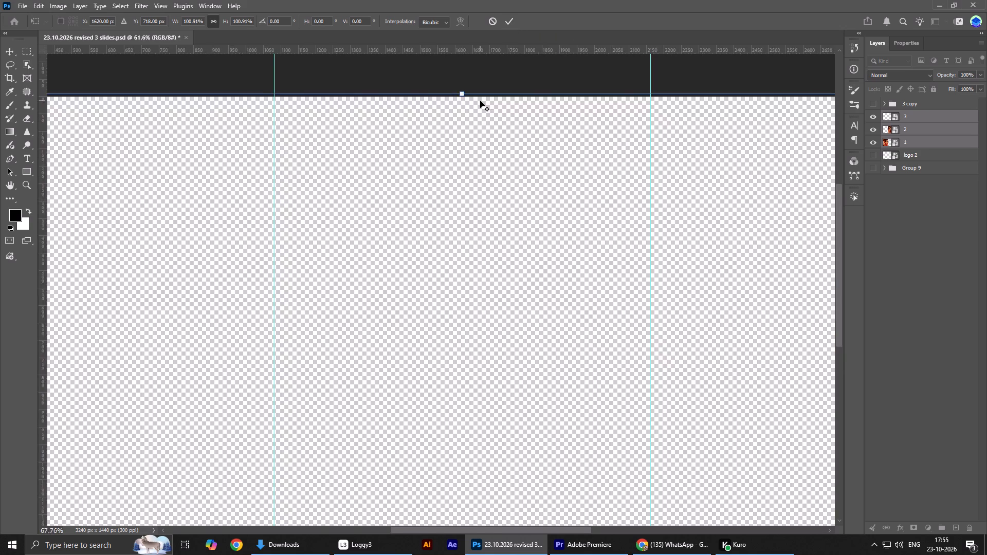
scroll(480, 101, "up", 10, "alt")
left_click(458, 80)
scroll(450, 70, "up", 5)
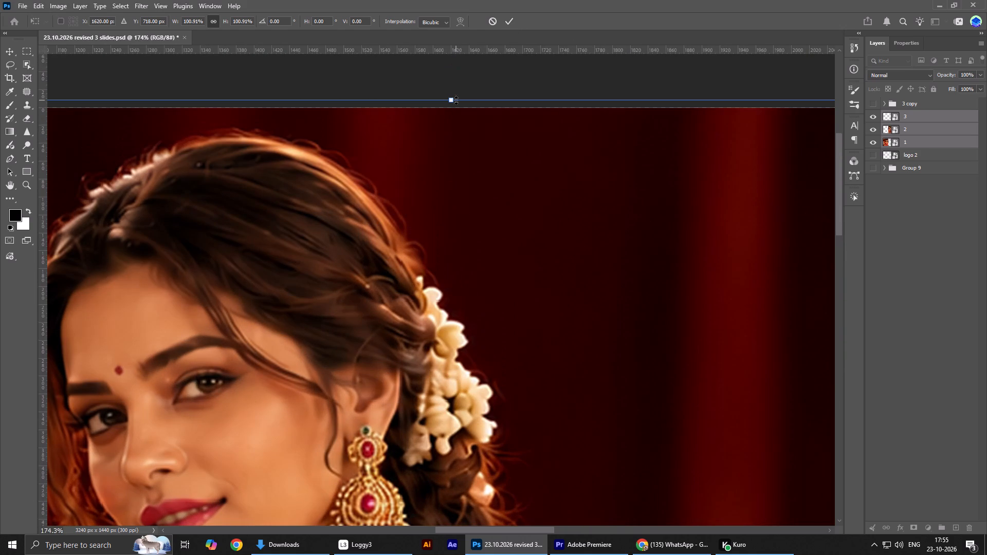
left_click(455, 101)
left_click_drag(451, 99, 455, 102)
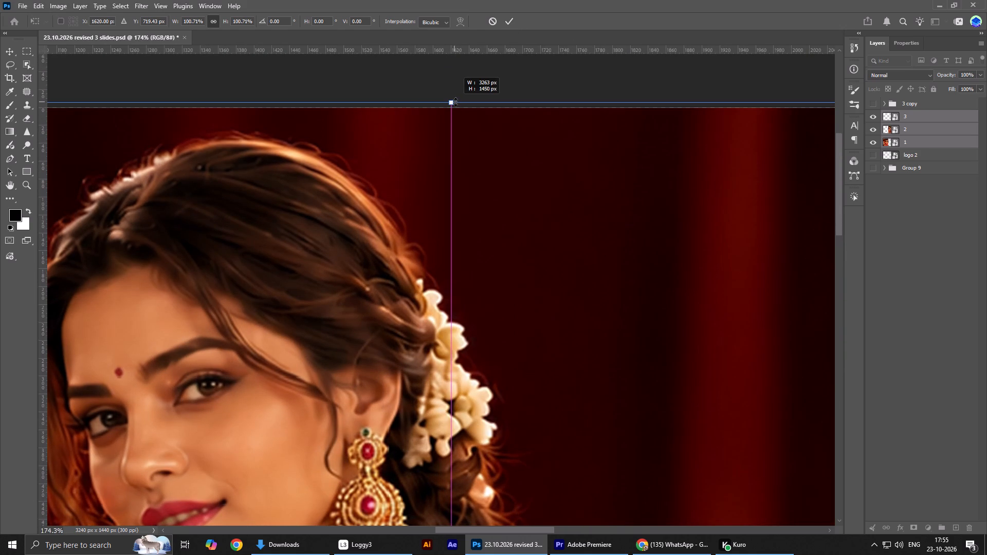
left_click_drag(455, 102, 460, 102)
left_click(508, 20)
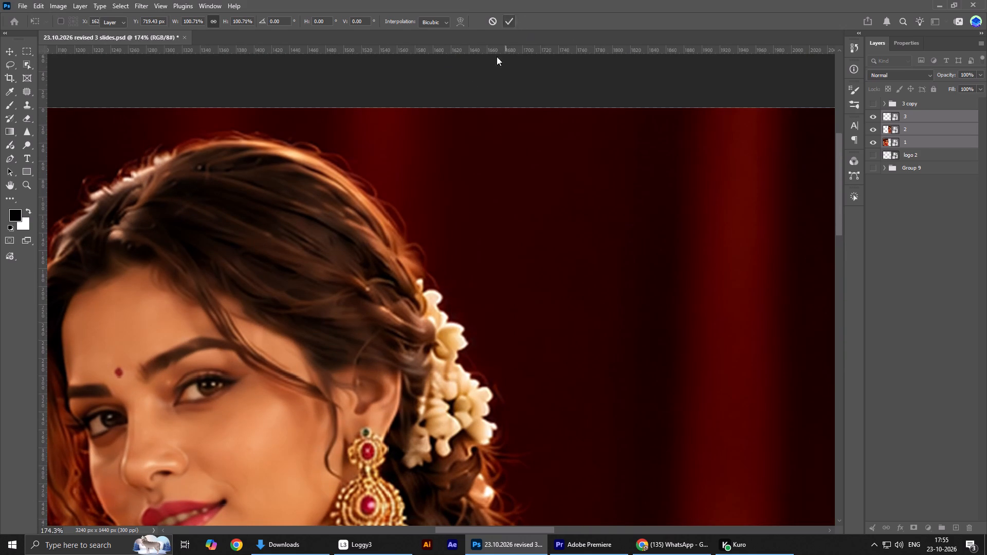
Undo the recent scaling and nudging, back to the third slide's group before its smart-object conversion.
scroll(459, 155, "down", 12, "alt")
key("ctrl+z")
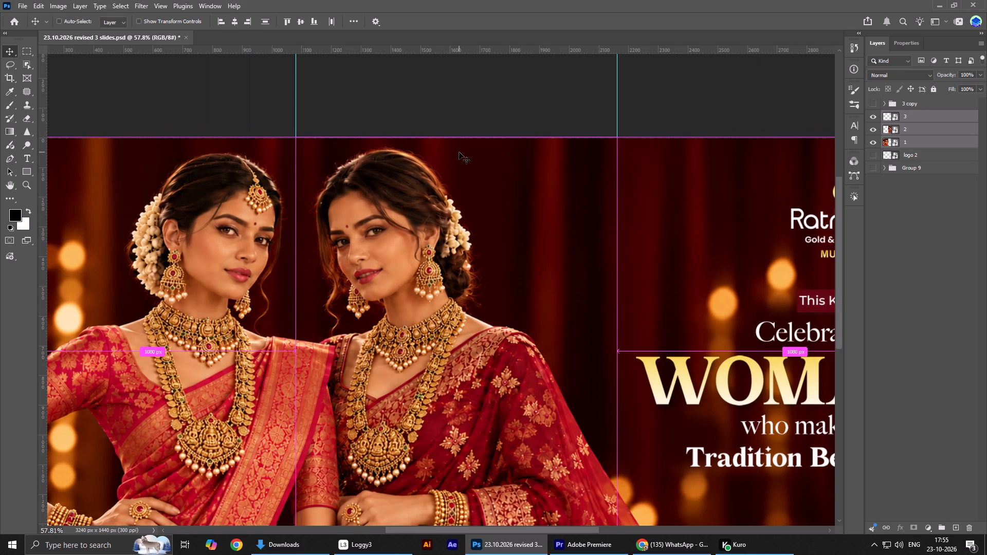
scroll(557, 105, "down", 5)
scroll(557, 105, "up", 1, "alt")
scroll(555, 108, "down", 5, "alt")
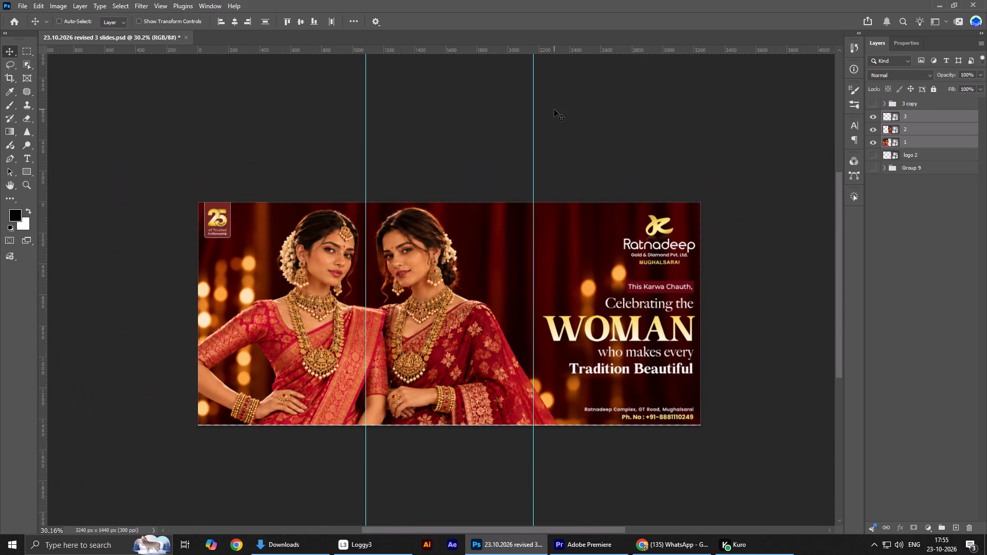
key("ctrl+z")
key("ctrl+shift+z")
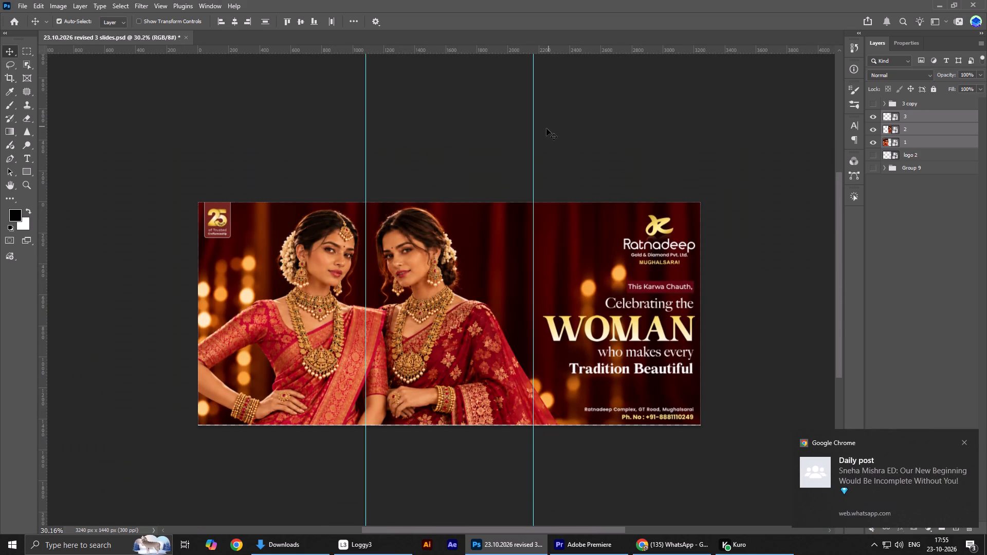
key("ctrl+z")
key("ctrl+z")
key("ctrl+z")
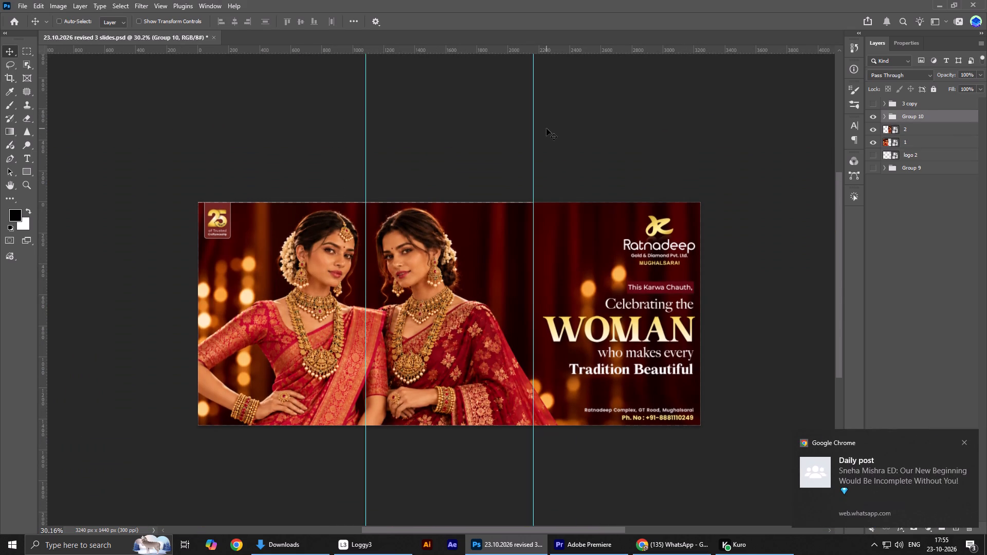
Redo the third slide group's smart-object conversion and its rename to 3, and save the document.
key("ctrl+shift+z")
key("ctrl+shift+z")
left_click(612, 170)
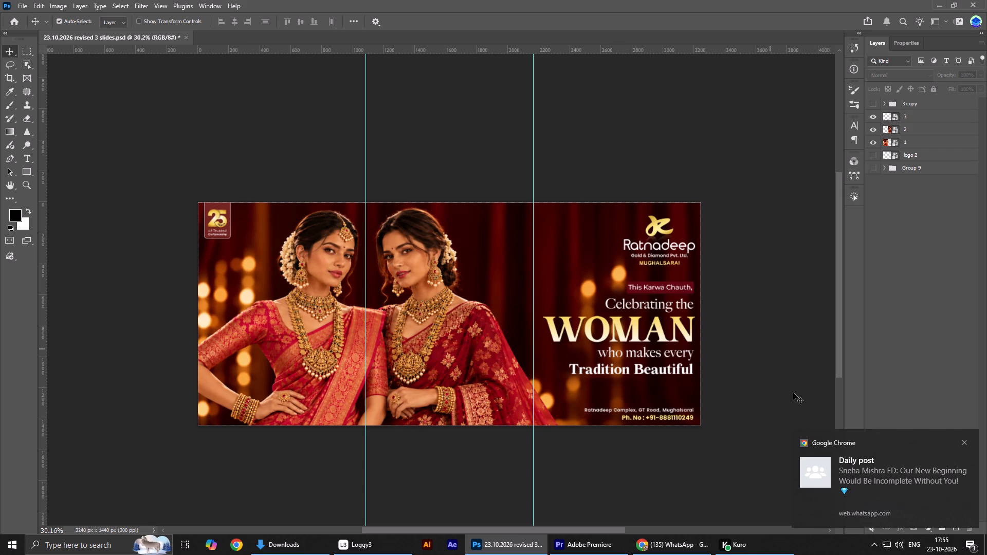
left_click(966, 445)
key("ctrl+s")
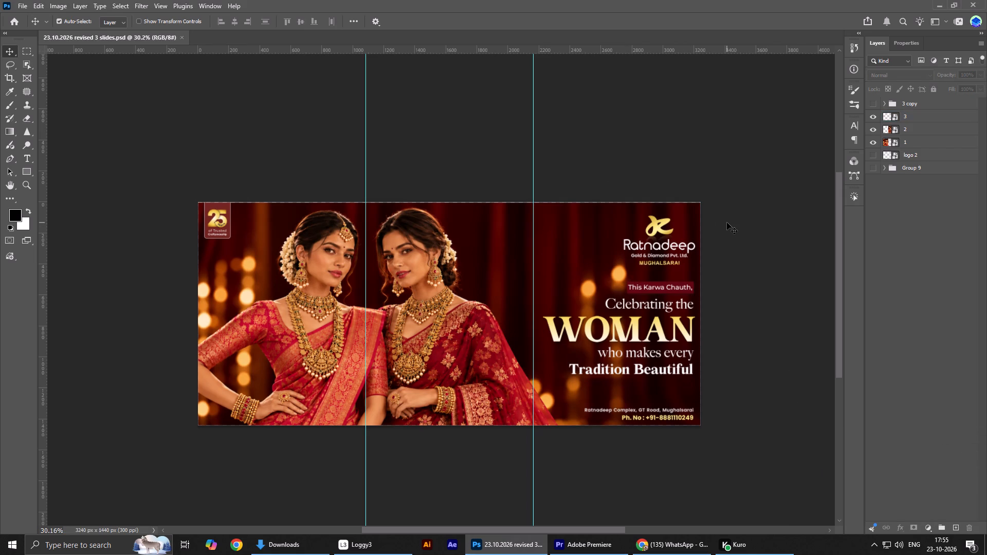
Export the whole banner as a PNG to the Desktop, named 22.10.2026 grid Full RED.png, without replacing the existing 22.10.2026 grid Full.png.
key("ctrl+w")
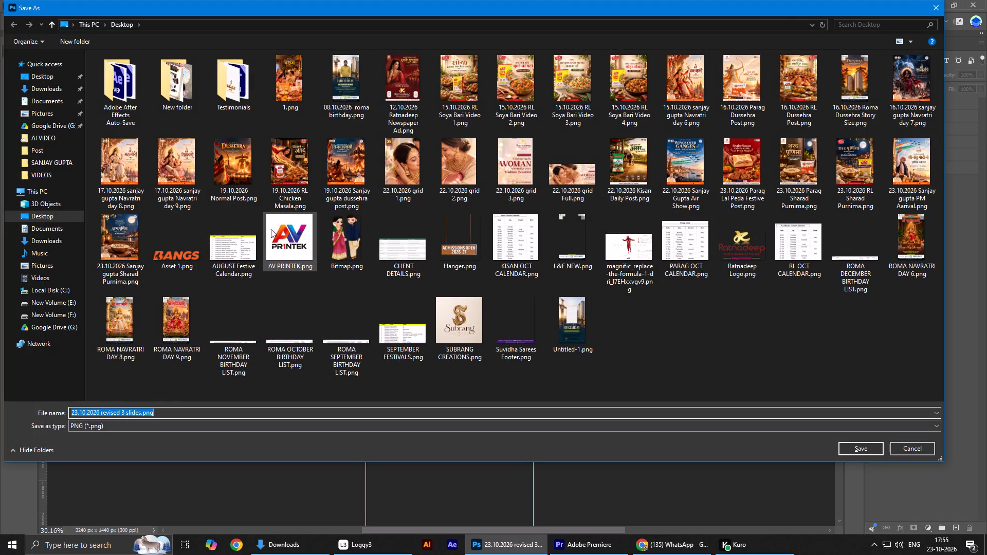
left_click(573, 178)
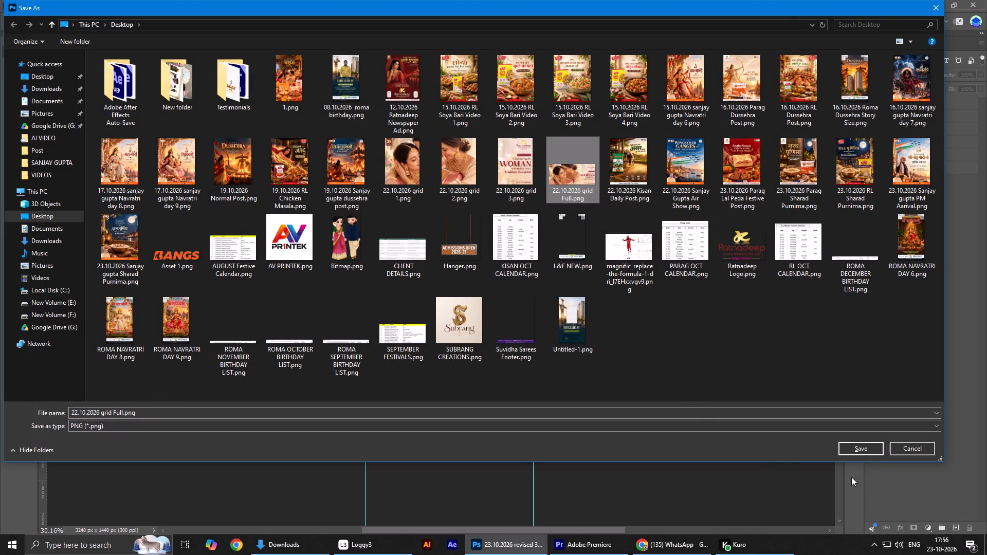
left_click(857, 446)
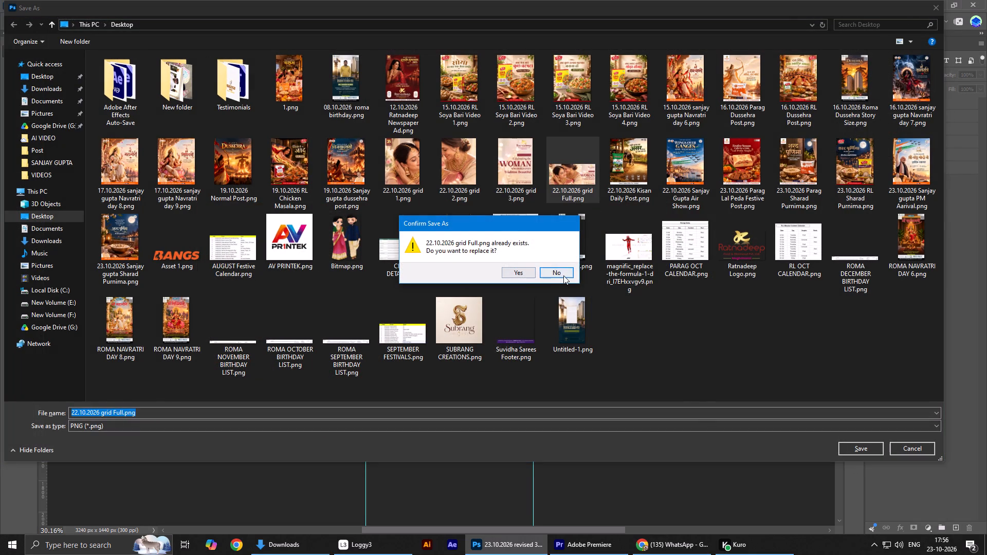
left_click(557, 272)
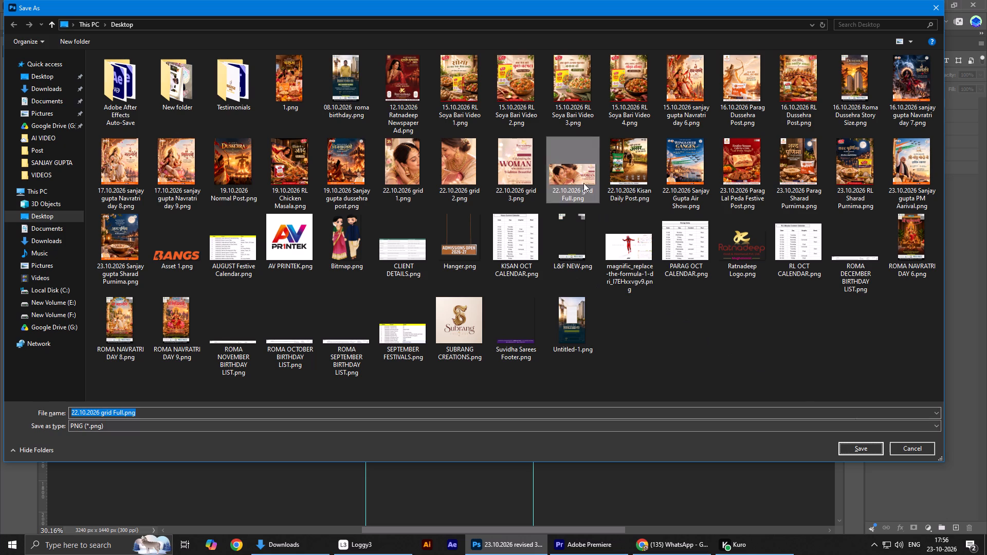
left_click(112, 415)
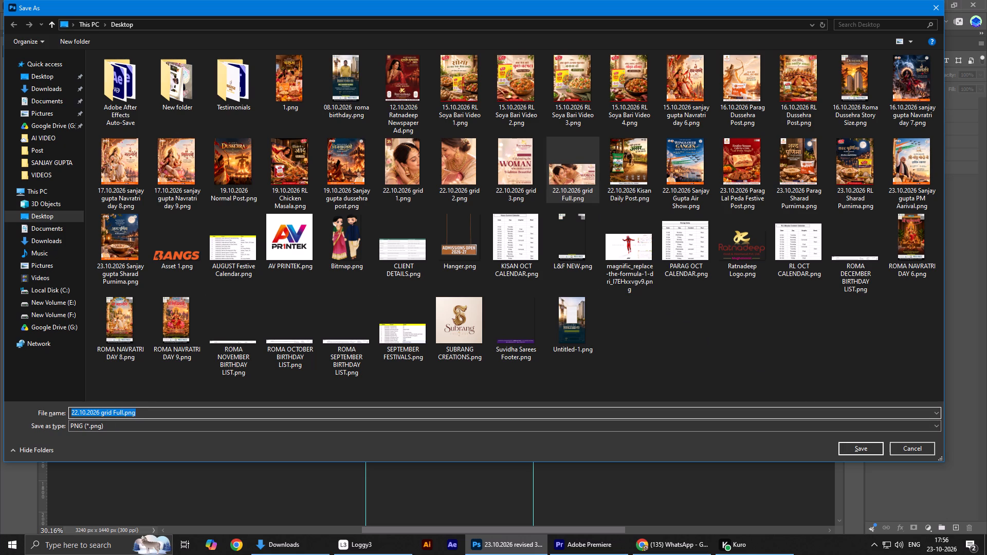
left_click(123, 415)
key("space")
type("RED")
key("Return")
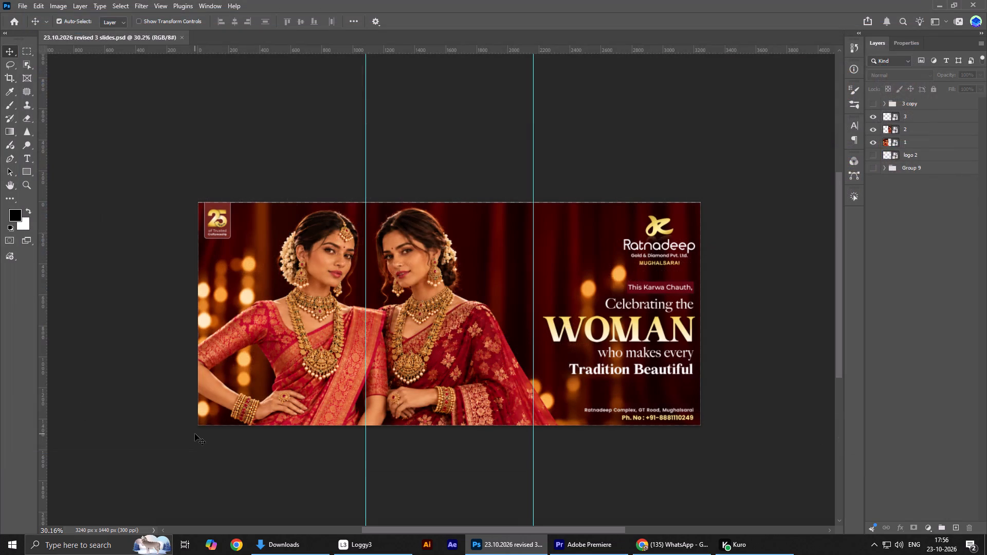
Export slide layer 1 as a PNG to the Desktop, named 22.10.2026 grid RED 1.png.
left_click(913, 141)
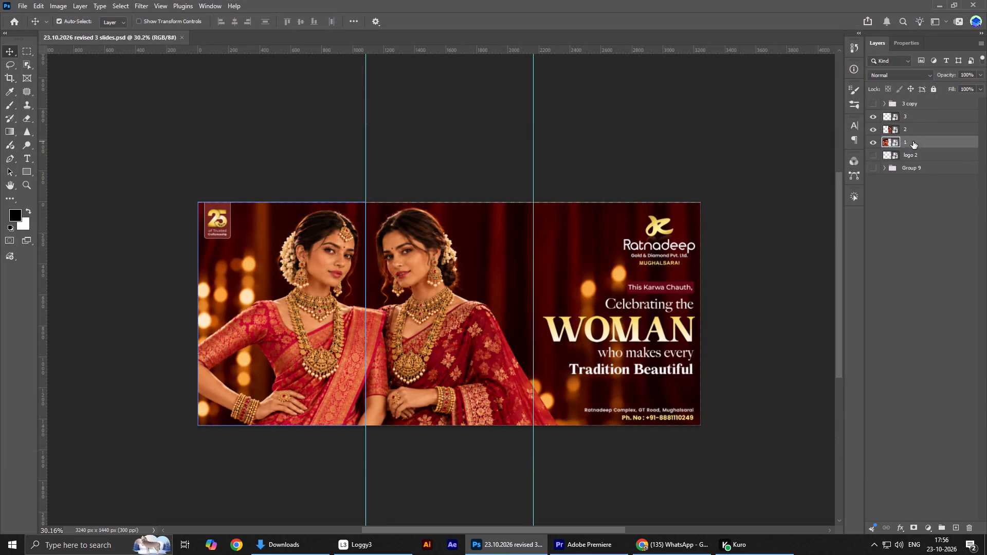
right_click(913, 141)
left_click(933, 193)
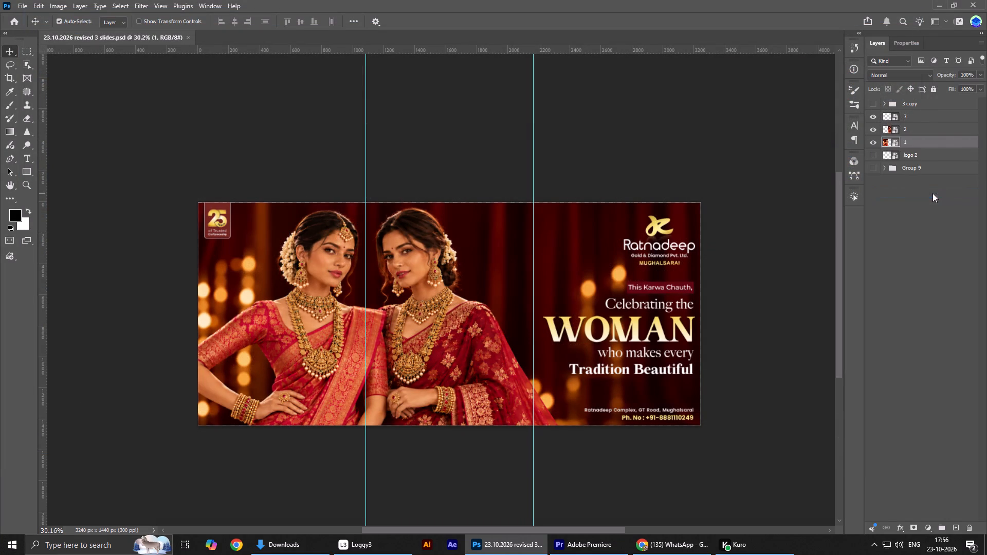
left_click(572, 179)
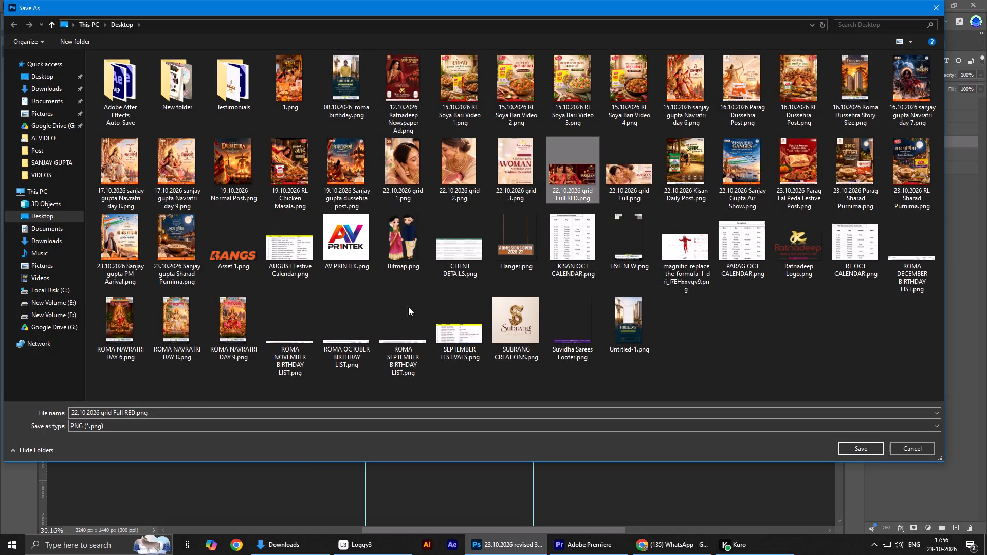
left_click(121, 413)
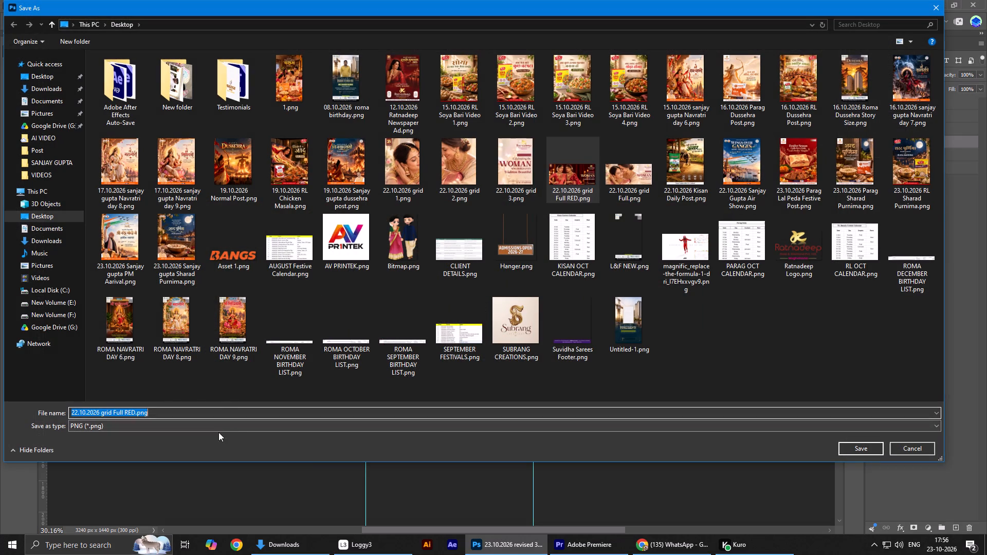
double_click(117, 412)
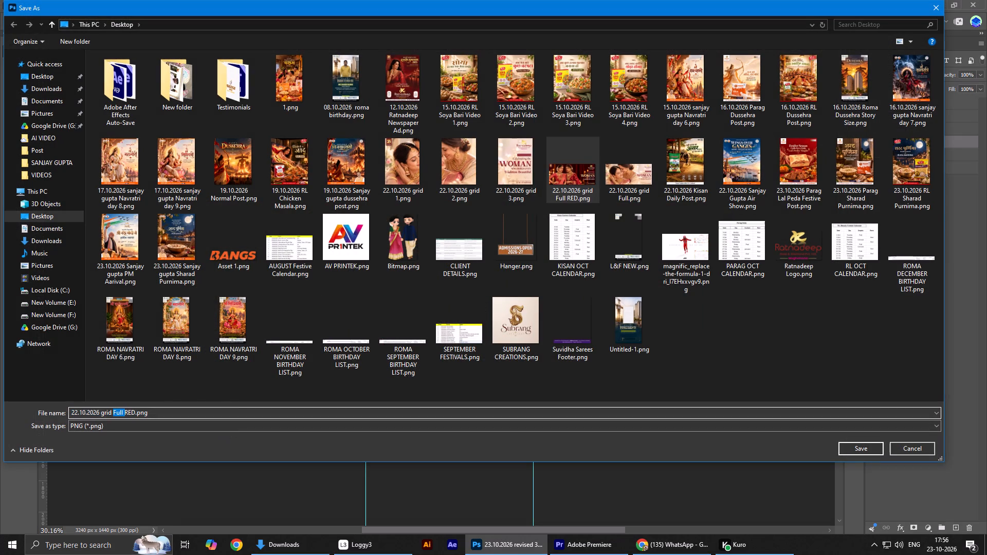
key("BackSpace")
key("Right")
key("Right")
key("Right")
key("Right")
key("Left")
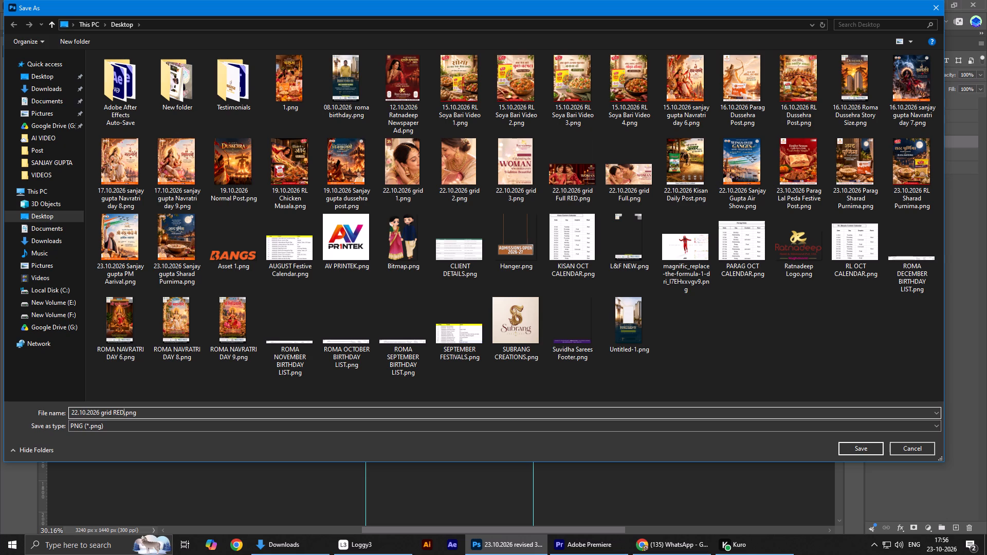
key("space")
type("1")
key("Return")
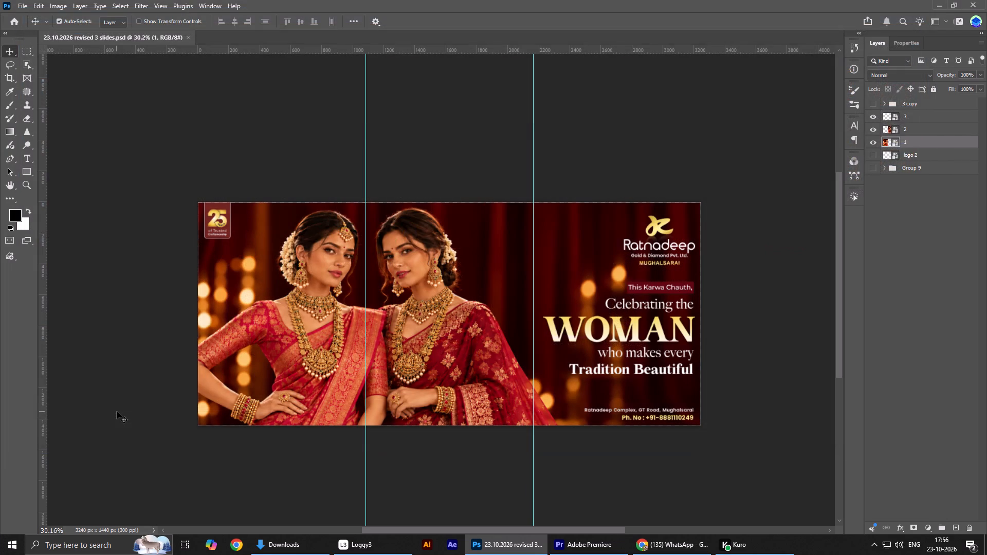
Export slide layer 2 as a PNG to the Desktop, named 22.10.2026 grid RED 2.png.
left_click(934, 128)
right_click(934, 128)
right_click(934, 128)
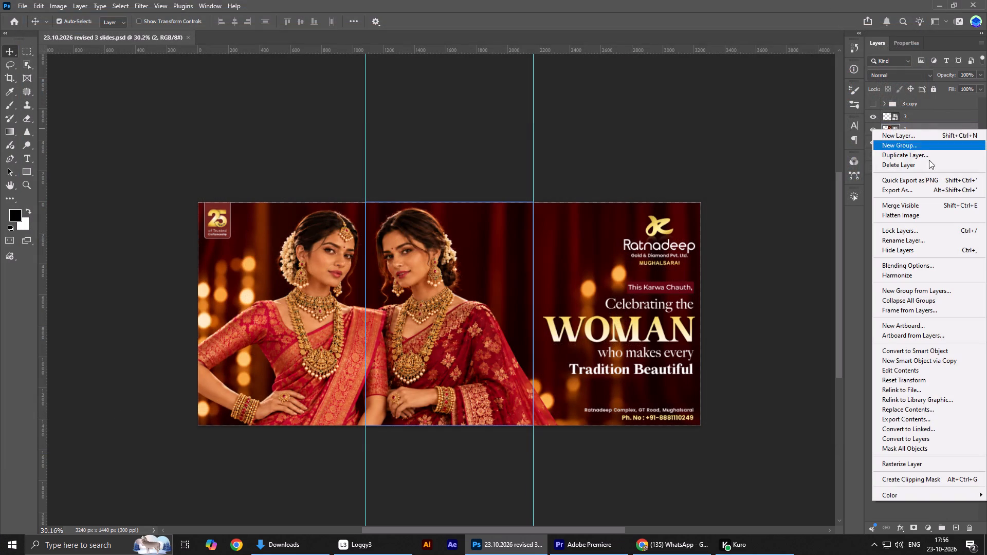
left_click(919, 176)
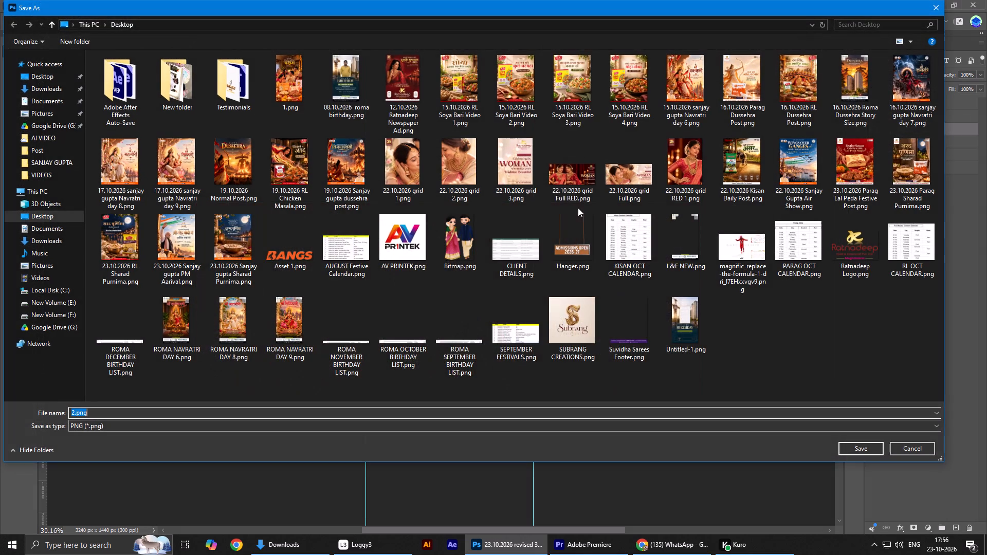
left_click(697, 176)
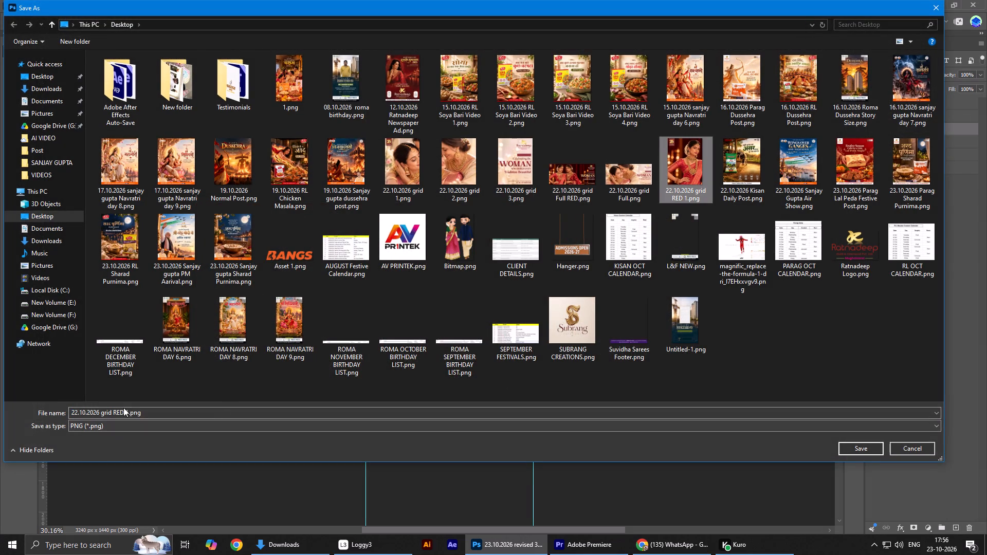
left_click(123, 408)
left_click(124, 412)
left_click(125, 414)
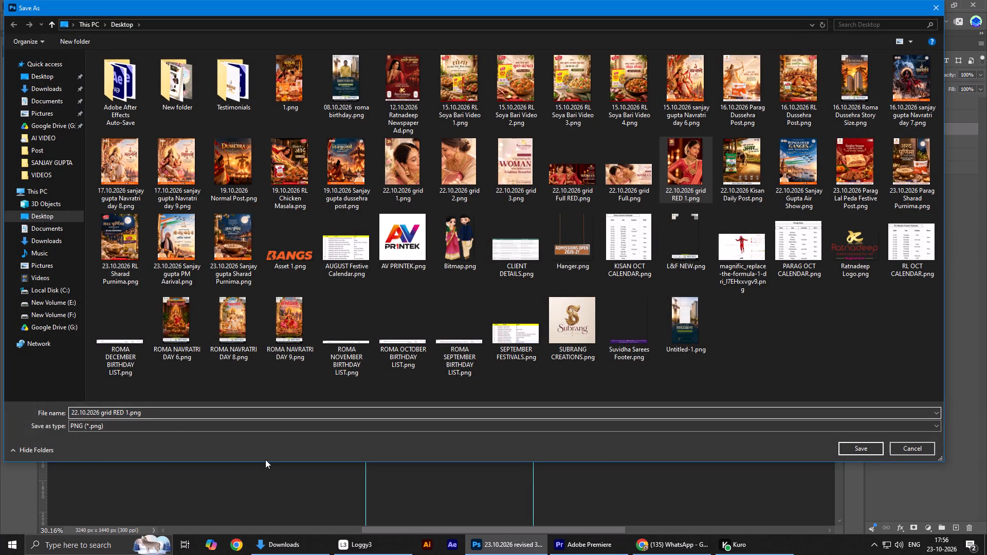
key("shift+Right")
key("2")
key("Return")
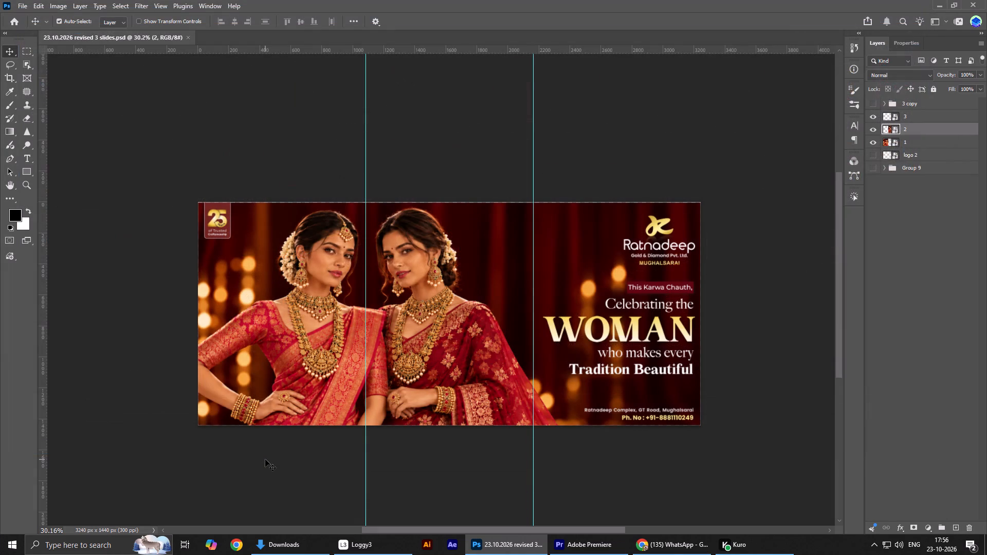
Export slide layer 3 as a PNG to the Desktop, basing its file name on 22.10.2026 grid RED 2.png.
left_click(933, 118)
right_click(933, 118)
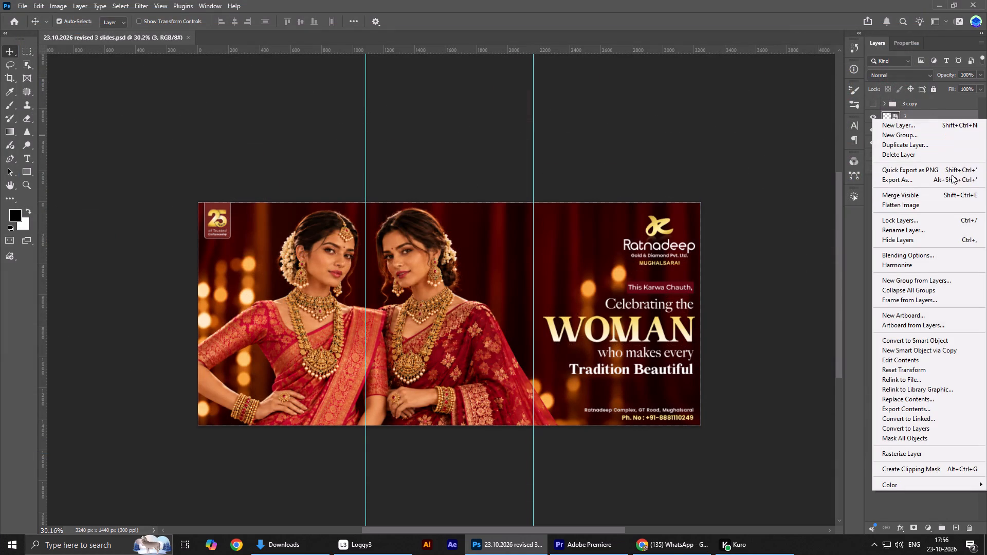
left_click(948, 170)
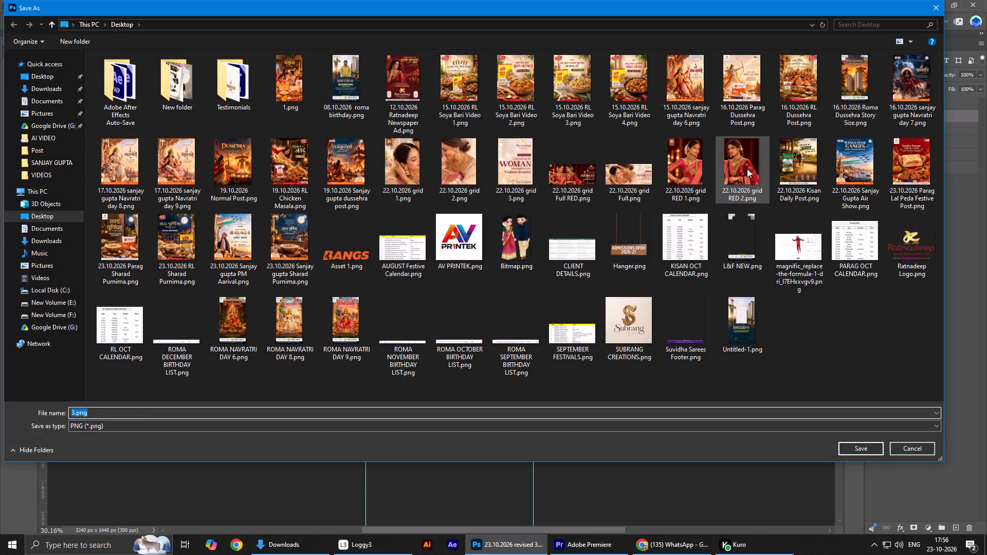
left_click(747, 169)
left_click(123, 414)
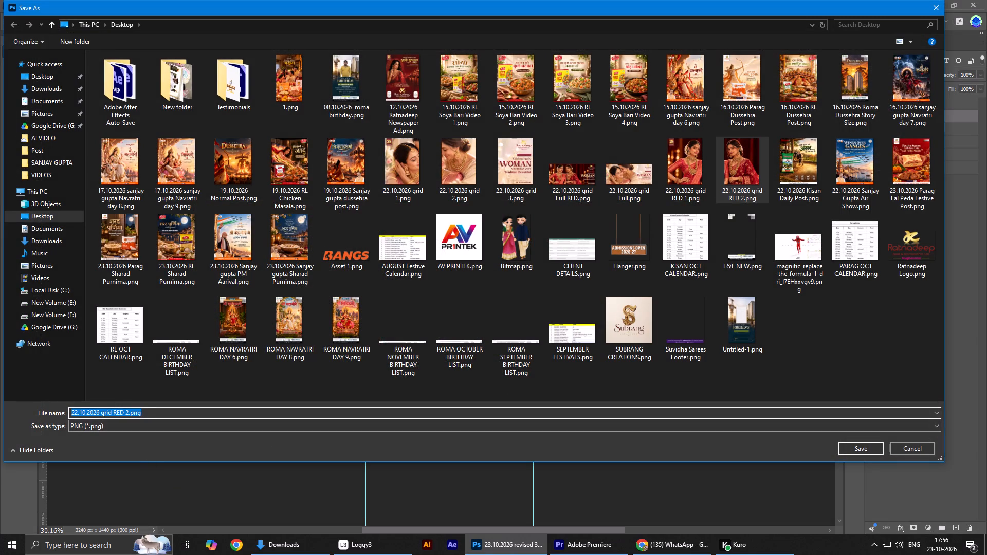
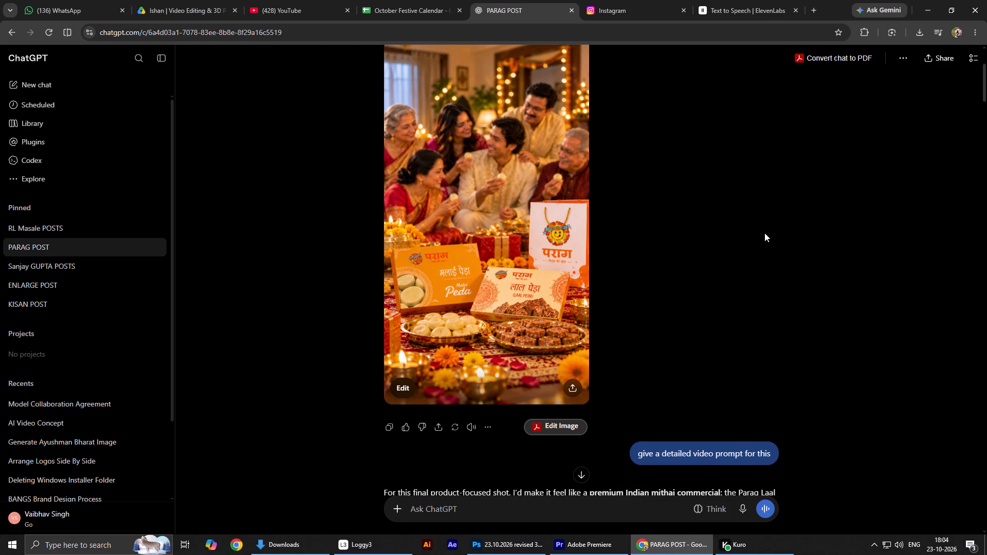
Examine the generated Parag peda product shot with the celebrating family in the enlarged image view, and return to the conversation.
scroll(694, 235, "down", 4)
scroll(660, 235, "up", 1)
scroll(644, 232, "down", 1)
scroll(601, 250, "up", 3)
left_click(476, 201)
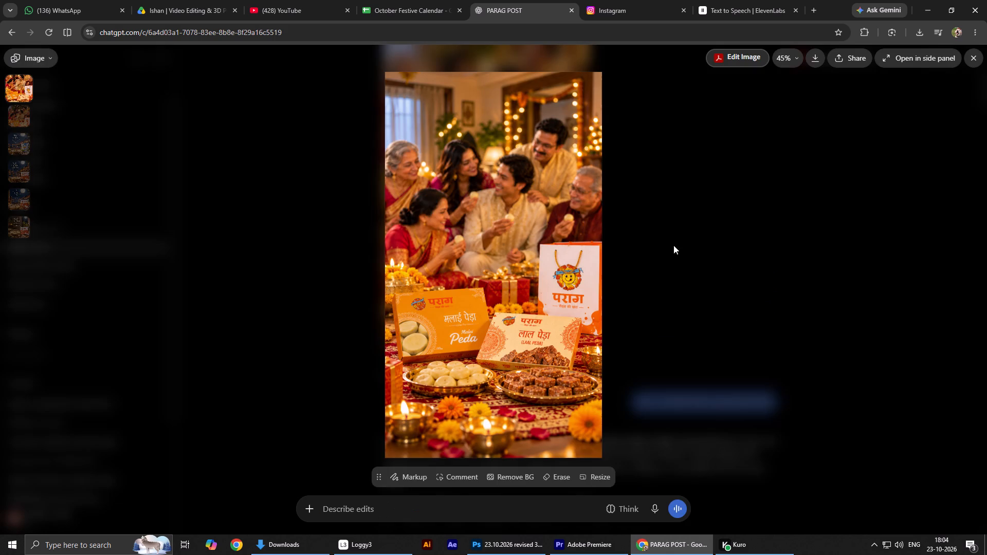
left_click(977, 59)
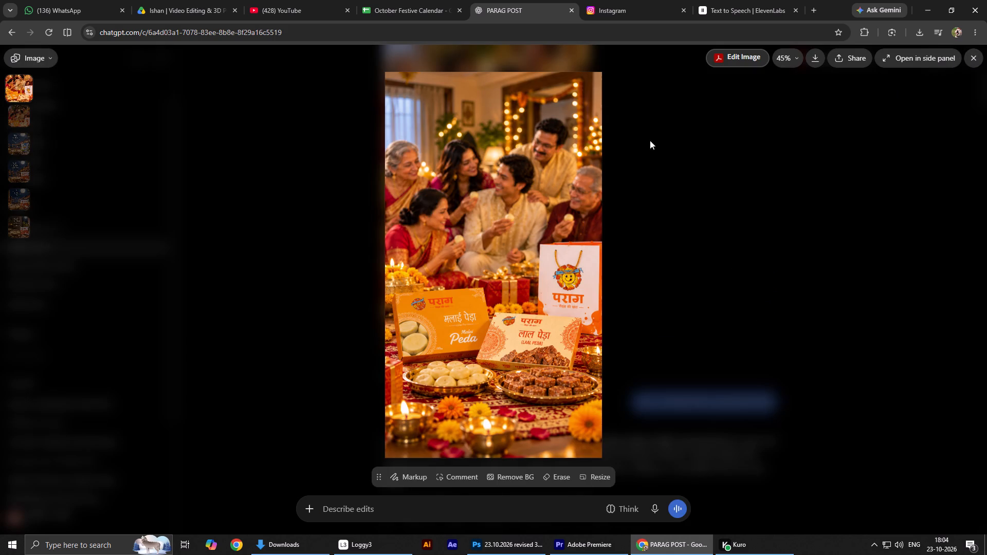